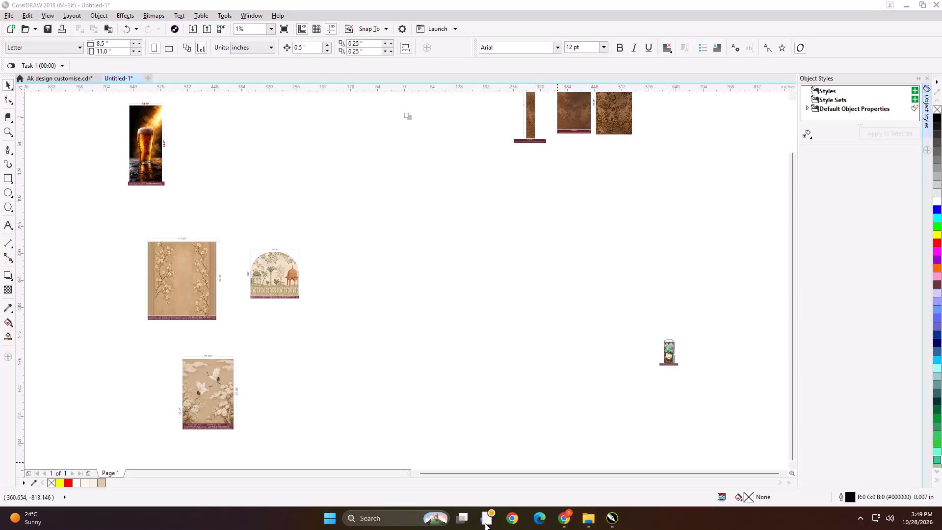
Move the crane artwork with its dimensions up and to the left, directly beneath the beige floral panel, and deselect it.
left_click_drag(221, 391, 183, 375)
left_click(414, 344)
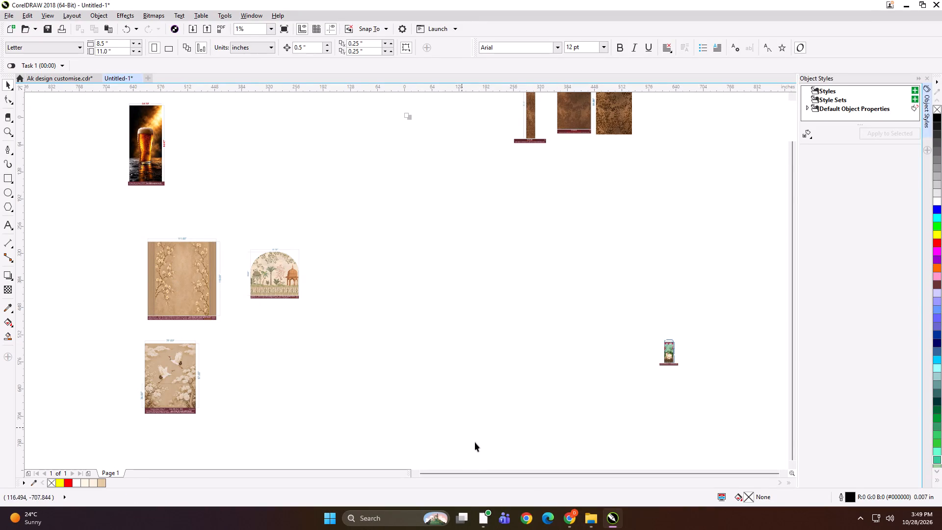
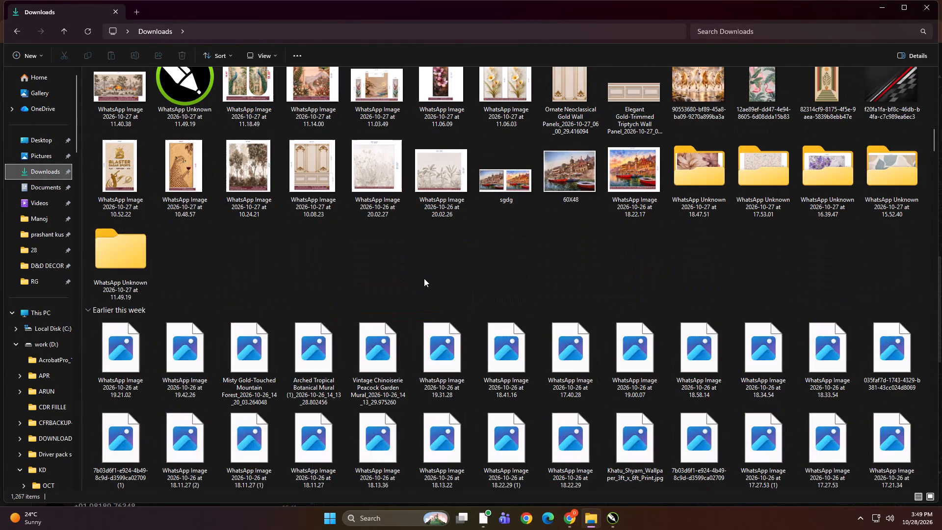
Look through the artwork thumbnails in the Downloads folder, from the recent files back to those from earlier this month.
scroll(424, 278, "up", 1)
scroll(424, 278, "down", 2)
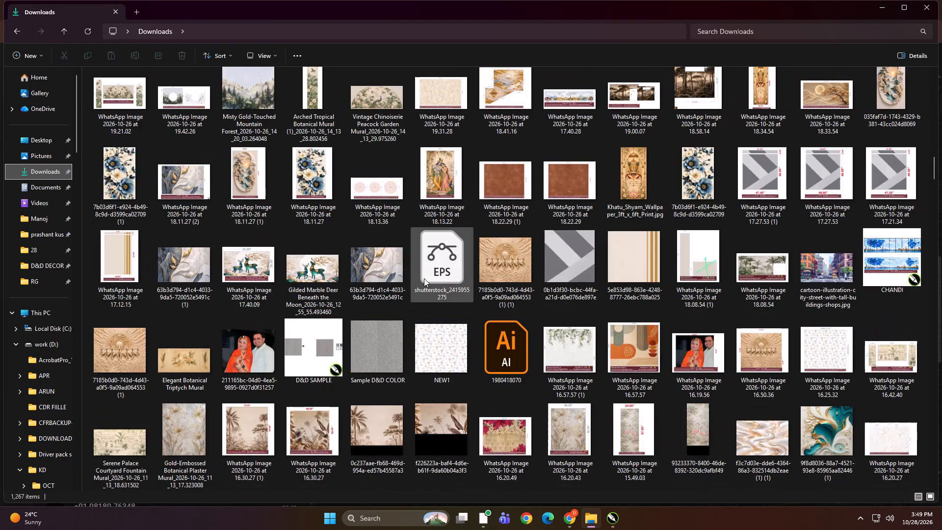
scroll(424, 278, "down", 4)
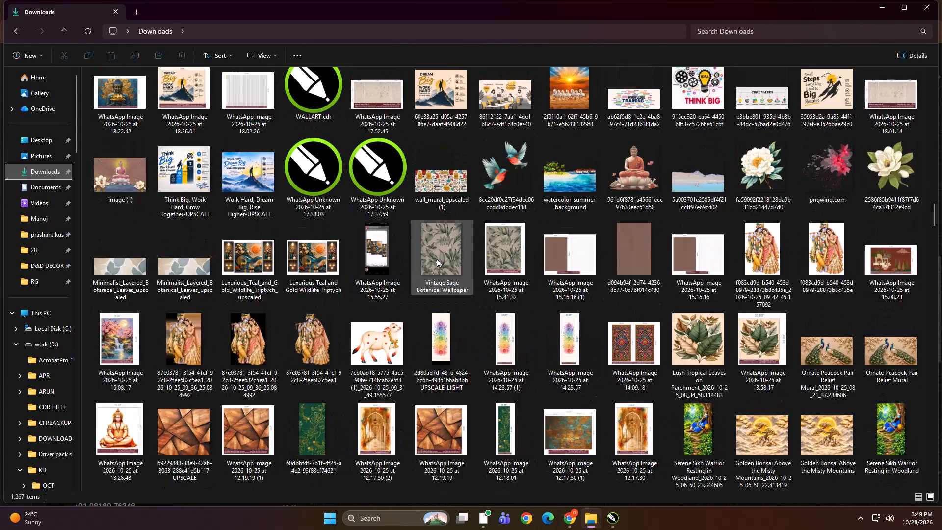
scroll(437, 259, "down", 3)
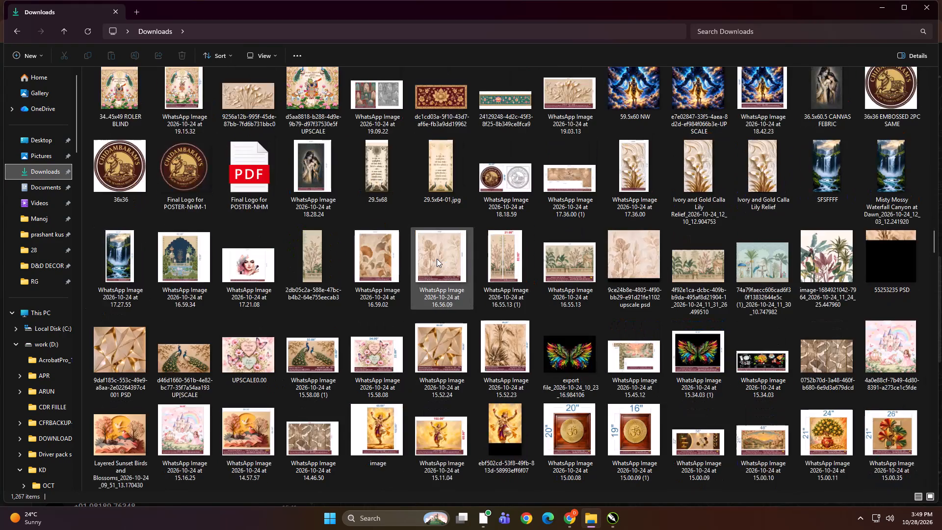
scroll(437, 259, "down", 2)
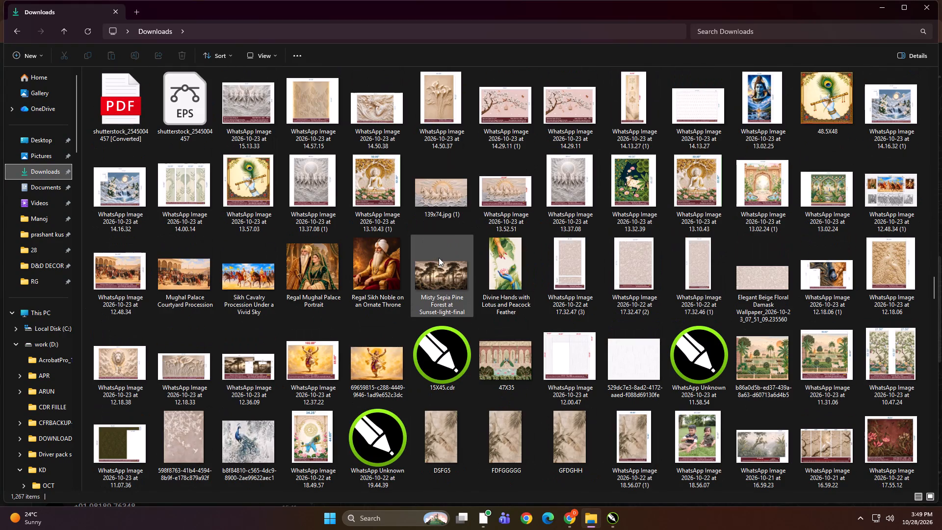
scroll(444, 251, "down", 2)
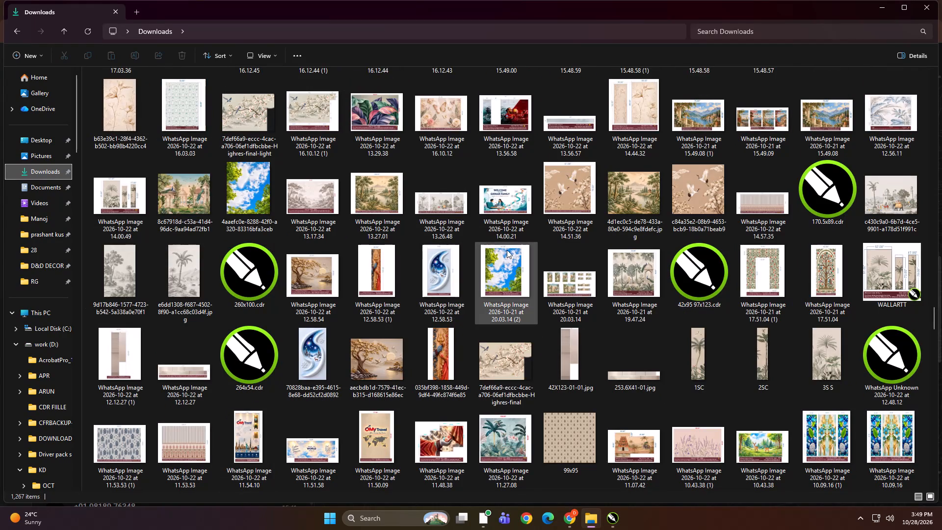
scroll(507, 250, "down", 2)
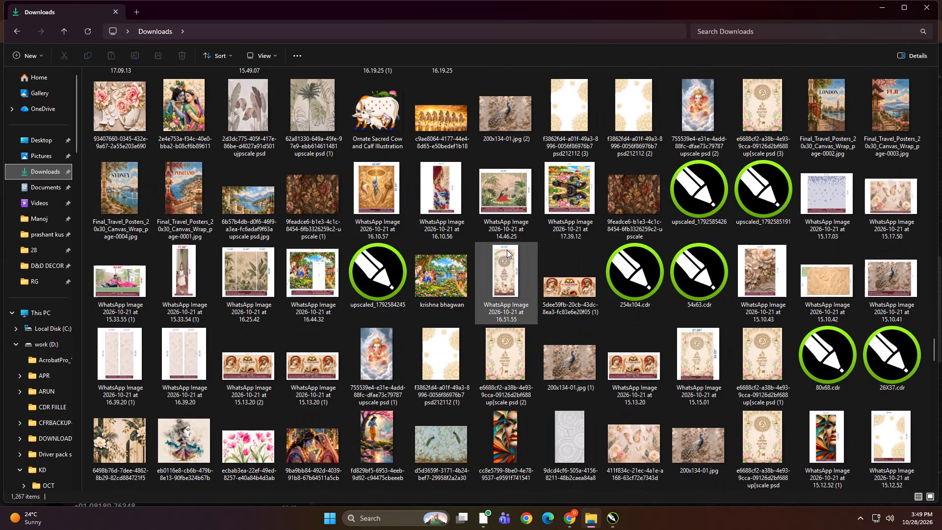
scroll(507, 250, "down", 2)
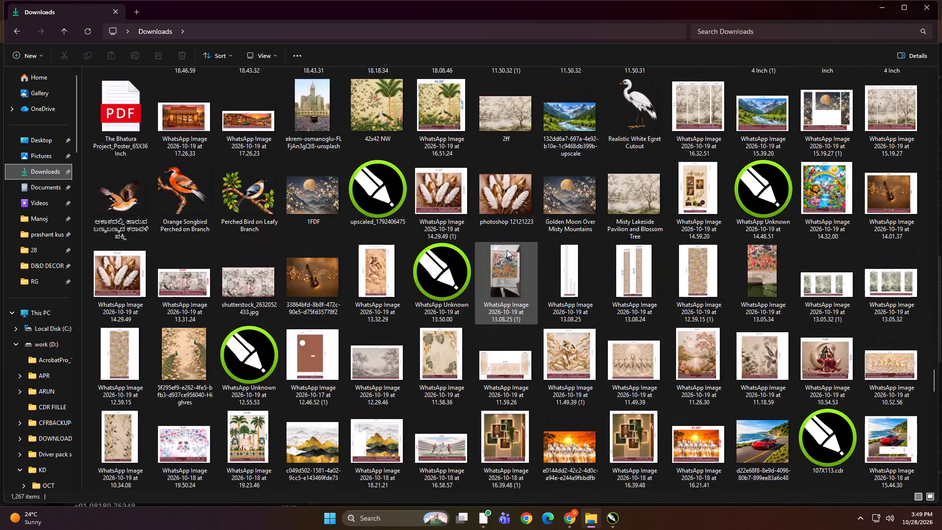
scroll(507, 250, "down", 1)
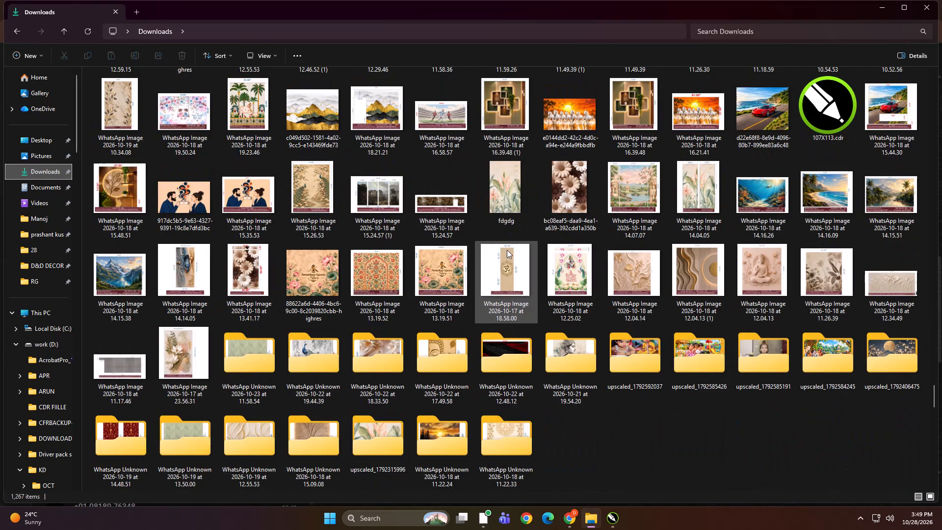
scroll(507, 250, "down", 1)
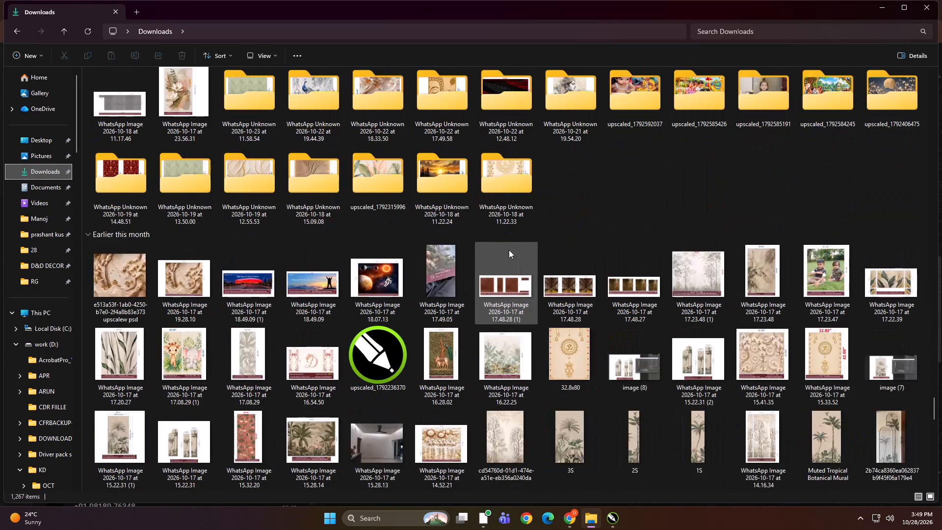
scroll(509, 250, "down", 2)
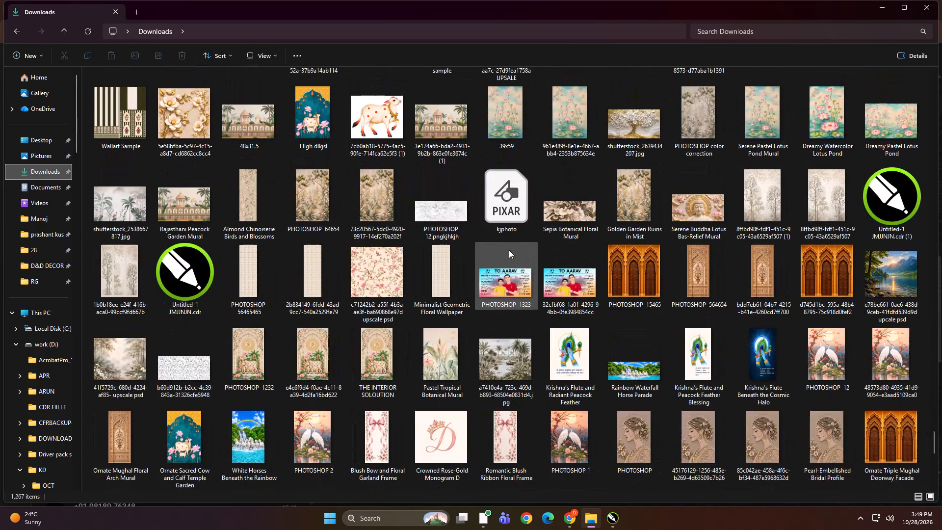
Look through the image thumbnails in the Downloads folder, including the WhatsApp images from 22 October.
scroll(511, 247, "down", 1)
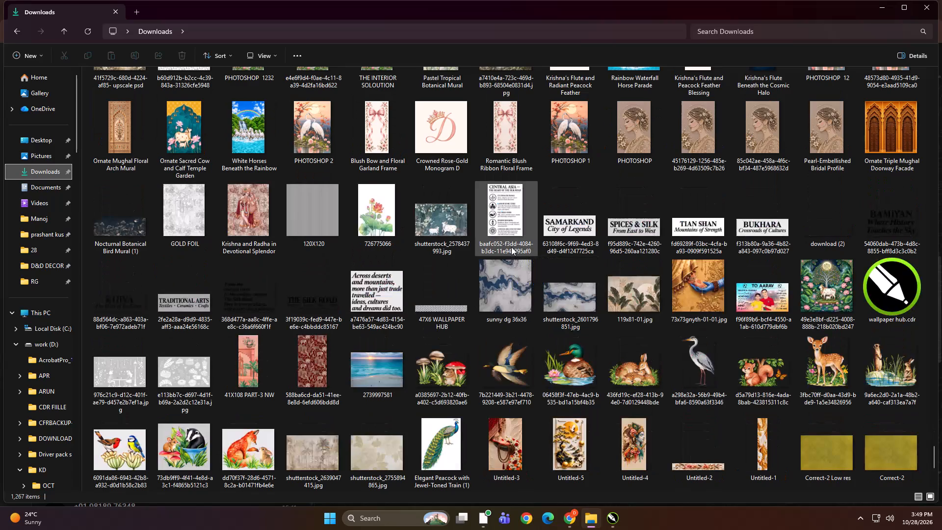
scroll(511, 247, "down", 2)
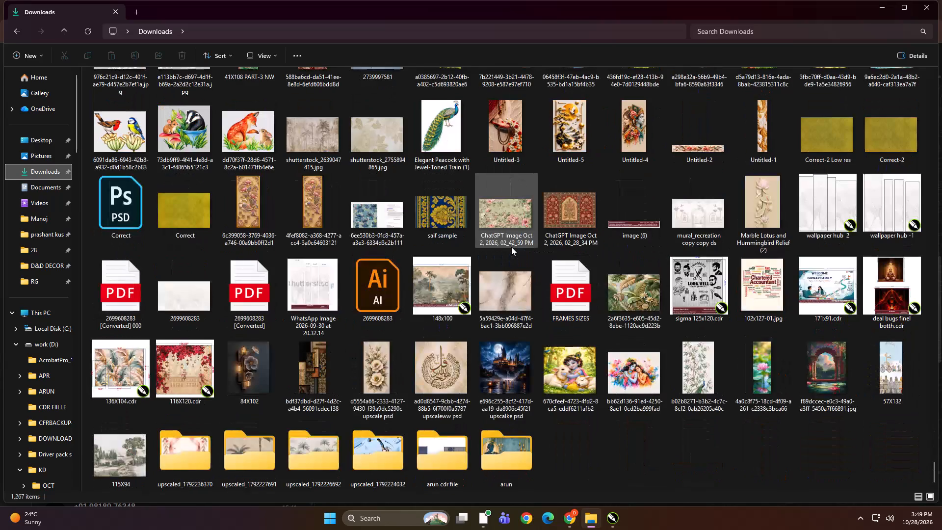
scroll(521, 255, "down", 1)
scroll(531, 296, "down", 2)
scroll(531, 296, "up", 1)
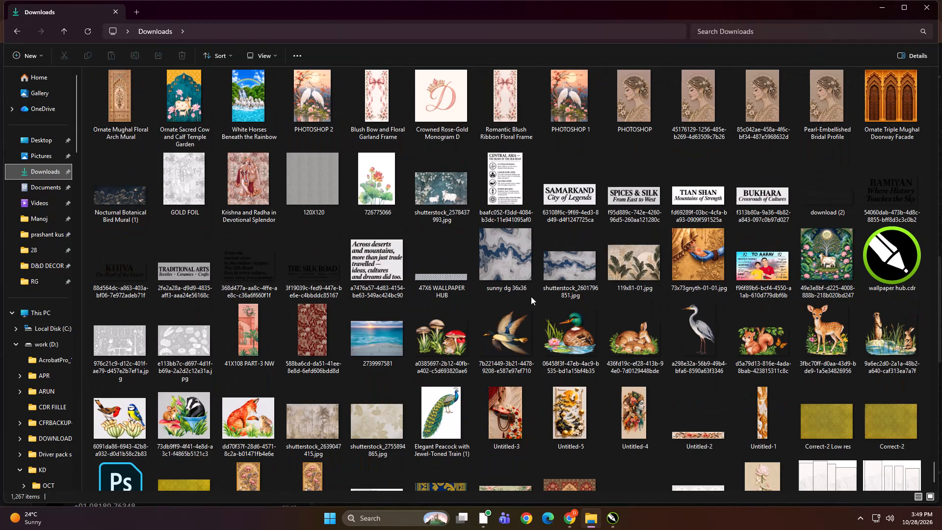
scroll(531, 296, "down", 2)
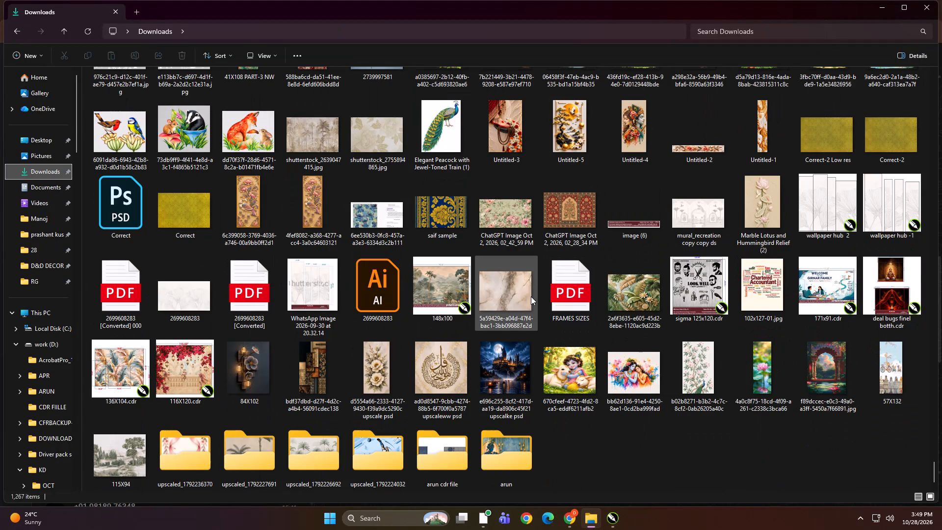
scroll(531, 296, "up", 2)
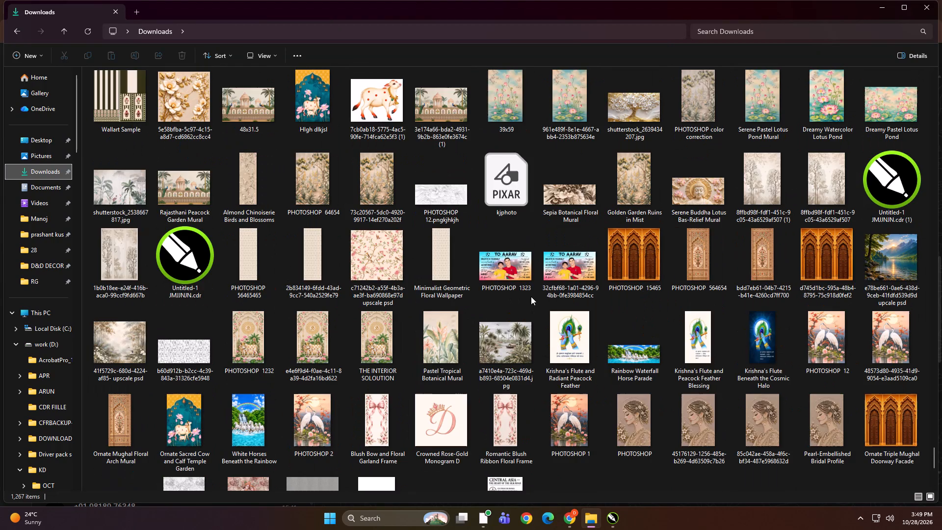
scroll(533, 296, "up", 2)
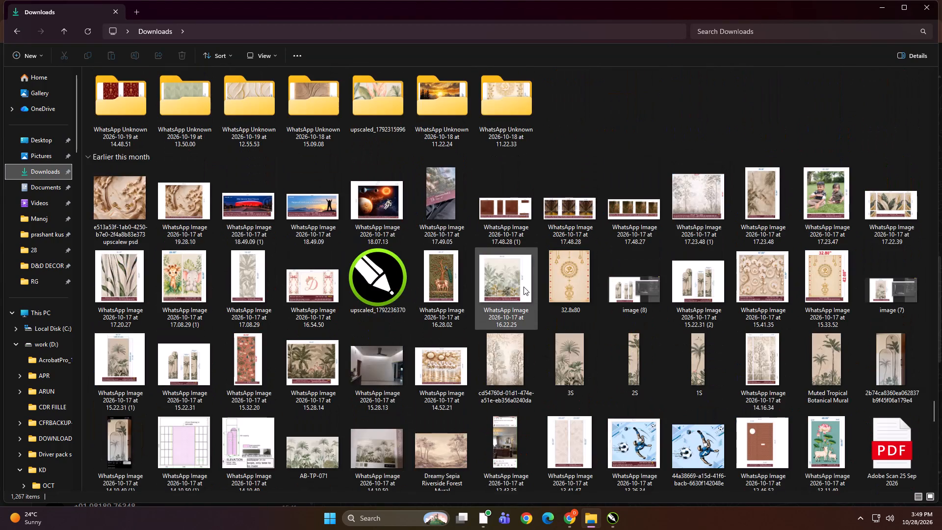
scroll(523, 286, "up", 2)
scroll(520, 283, "down", 1)
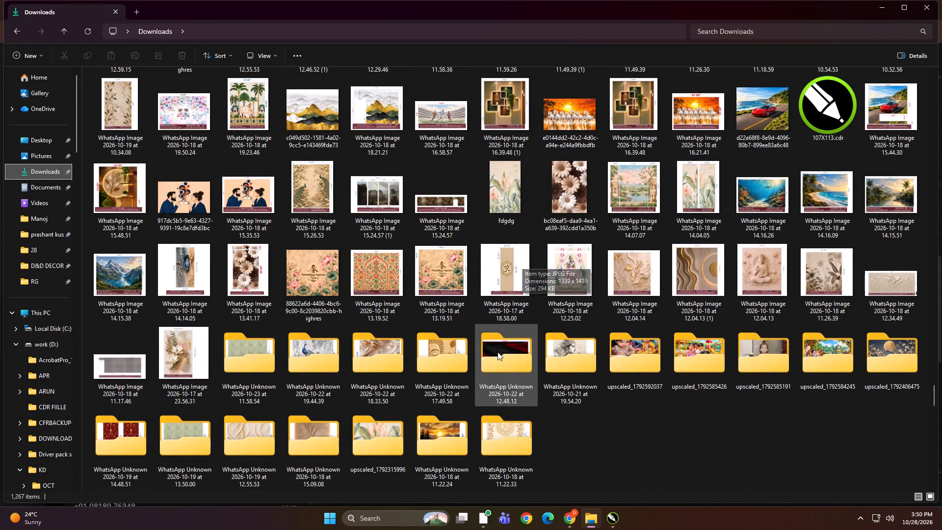
scroll(371, 264, "up", 1)
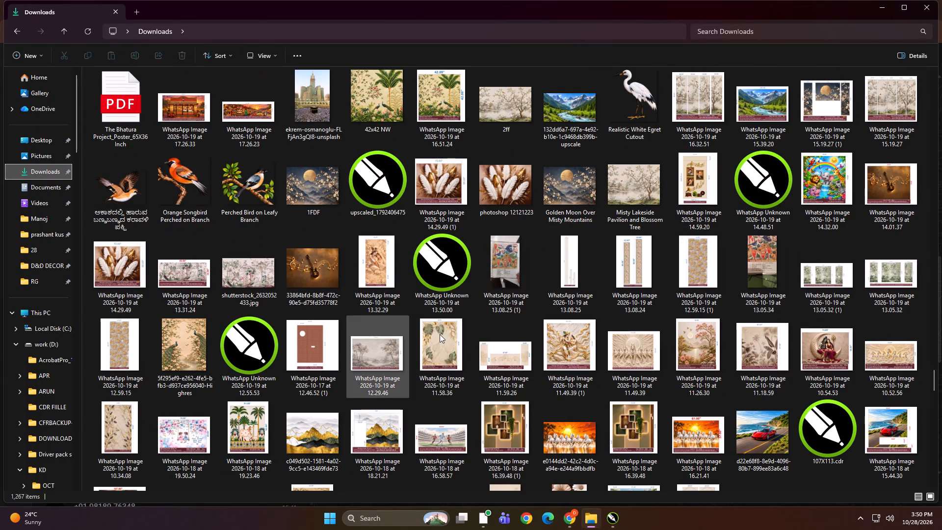
scroll(437, 298, "up", 1)
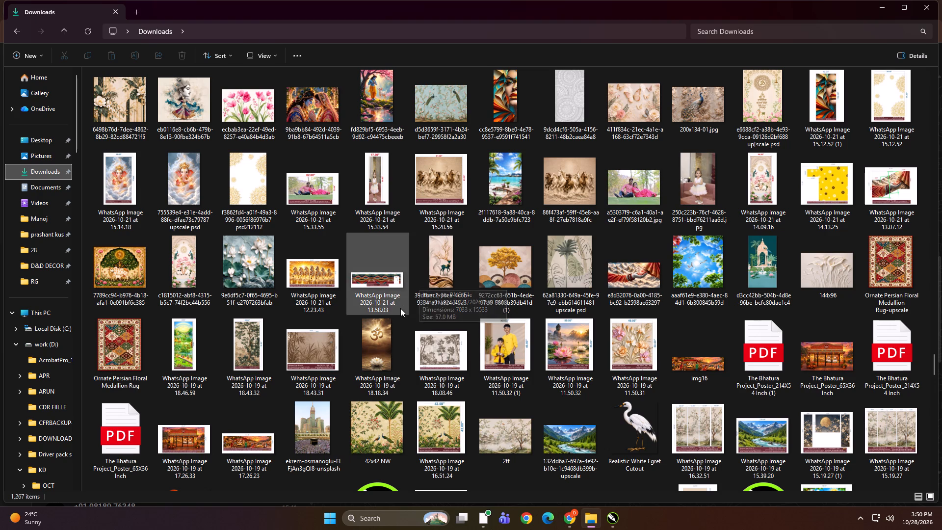
scroll(523, 292, "up", 1)
scroll(496, 289, "down", 1)
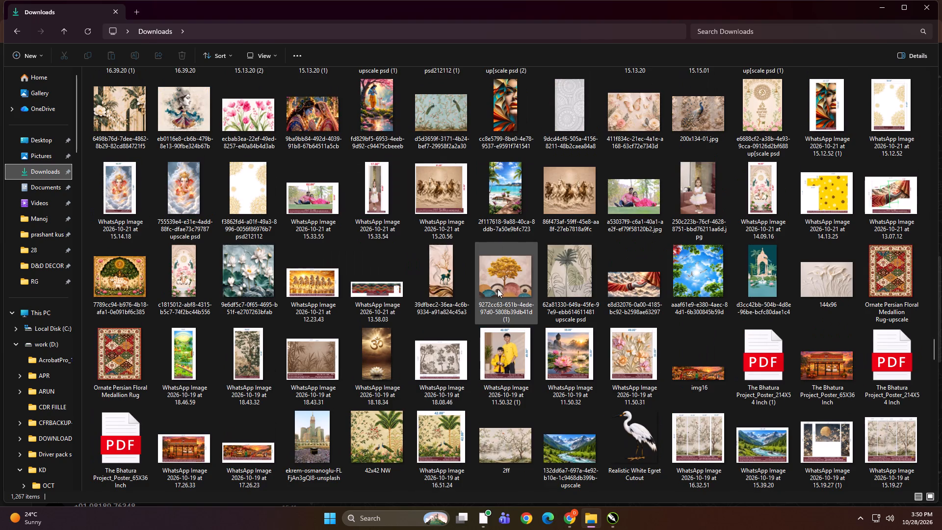
scroll(555, 281, "up", 1)
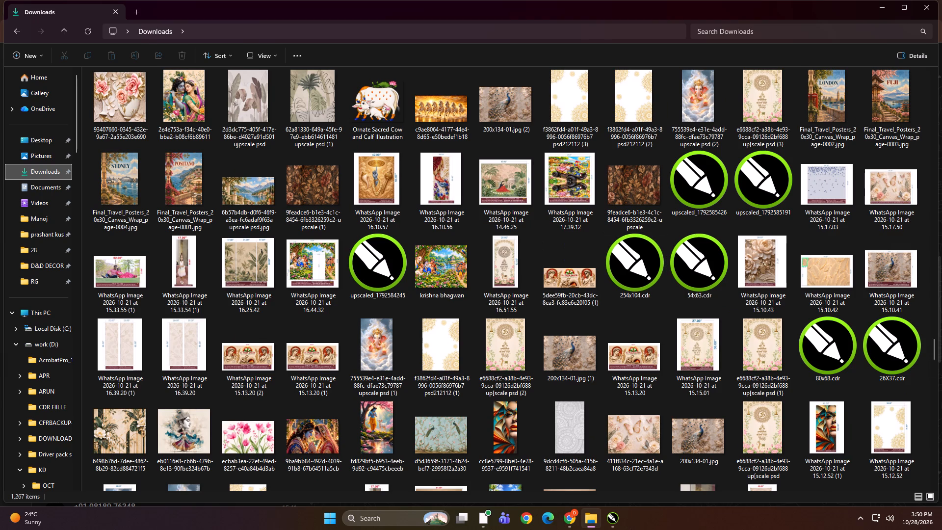
scroll(520, 388, "up", 1)
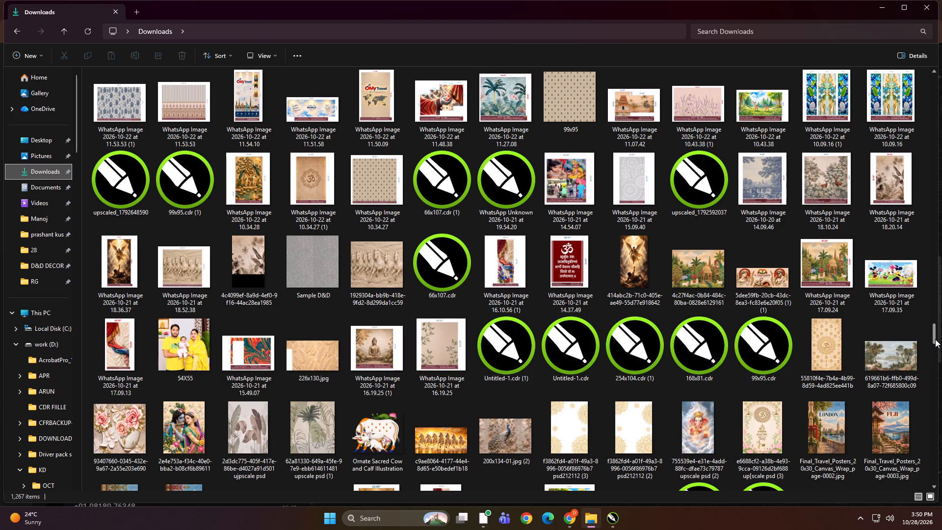
left_click_drag(935, 339, 941, 327)
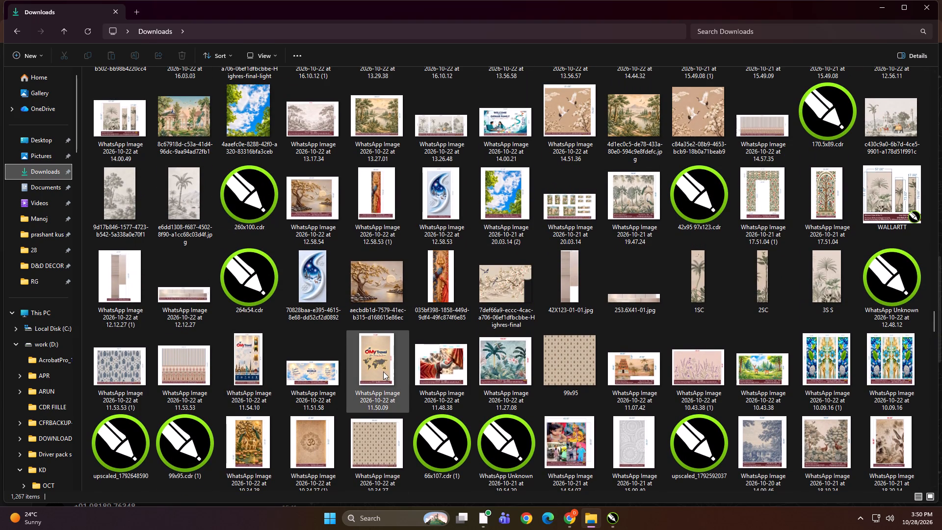
left_click(383, 371)
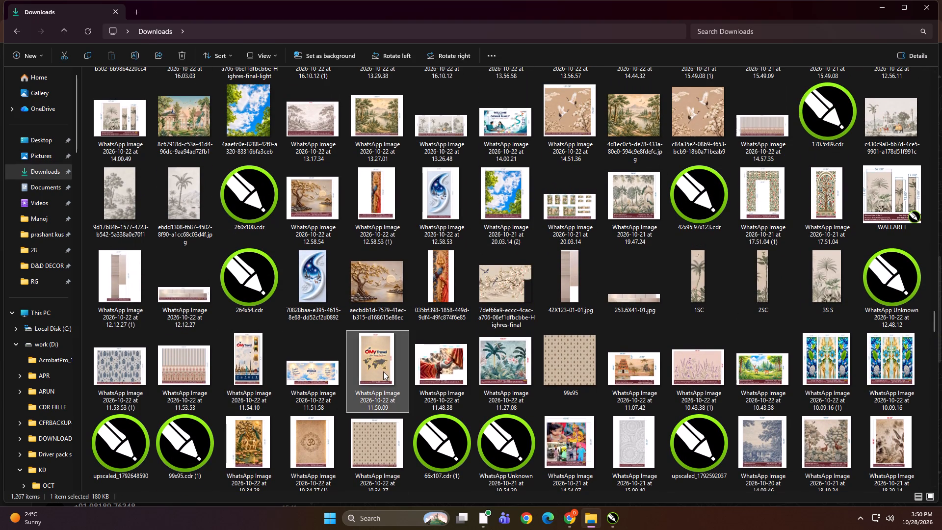
scroll(47, 345, "up", 3)
Open folder 22 inside KD > PRINT FILE on the work (D:) drive.
left_click(46, 304)
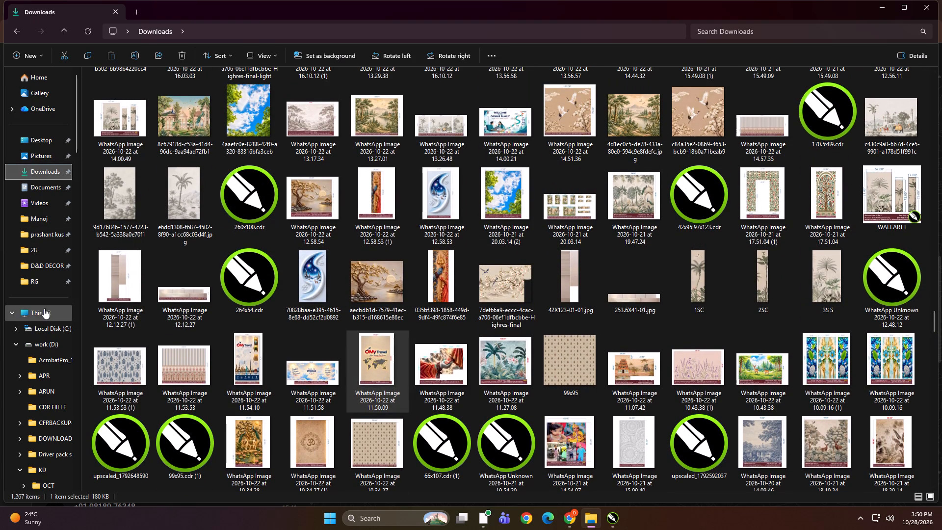
left_click(44, 308)
double_click(247, 165)
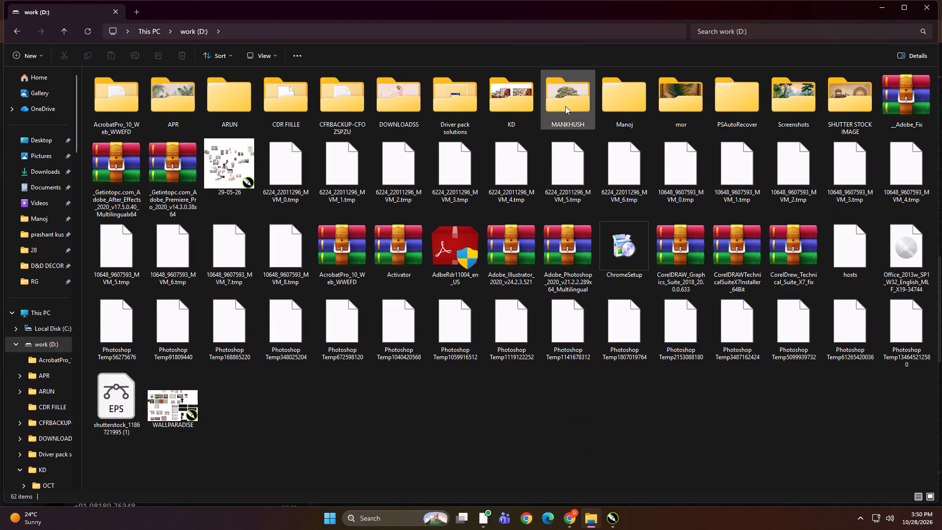
left_click(578, 97)
double_click(509, 104)
double_click(468, 129)
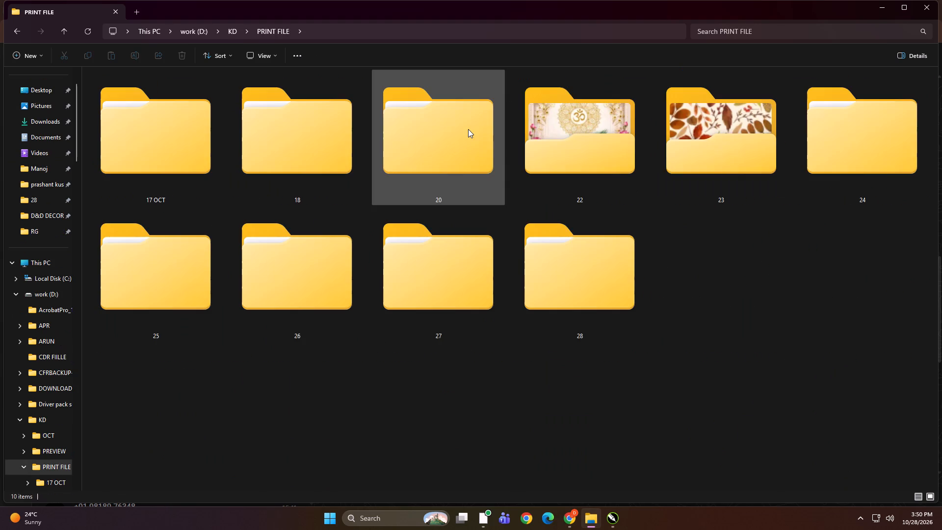
double_click(602, 153)
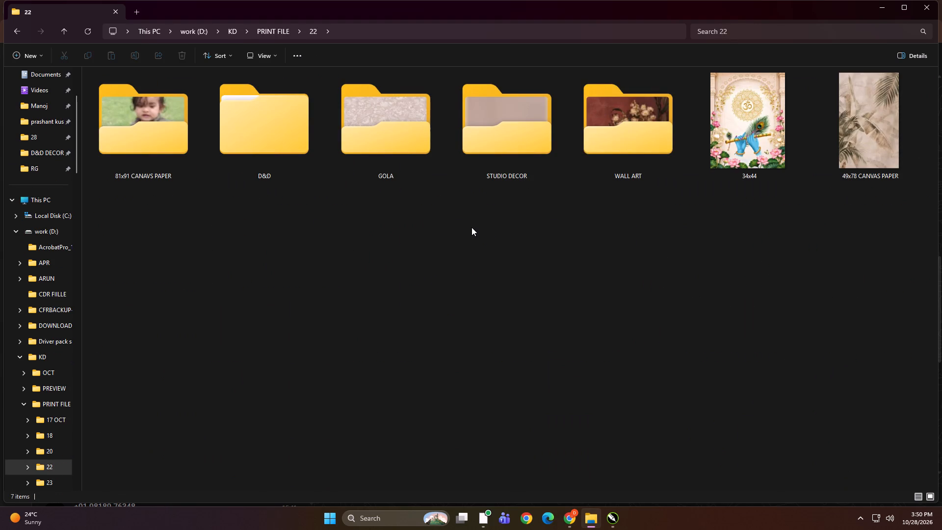
Check the contents of folder 22's subfolders: 81x91 CANAVS PAPER, D&D, GOLA, STUDIO DECOR and WALL ART.
scroll(471, 227, "up", 8, "ctrl")
double_click(190, 135)
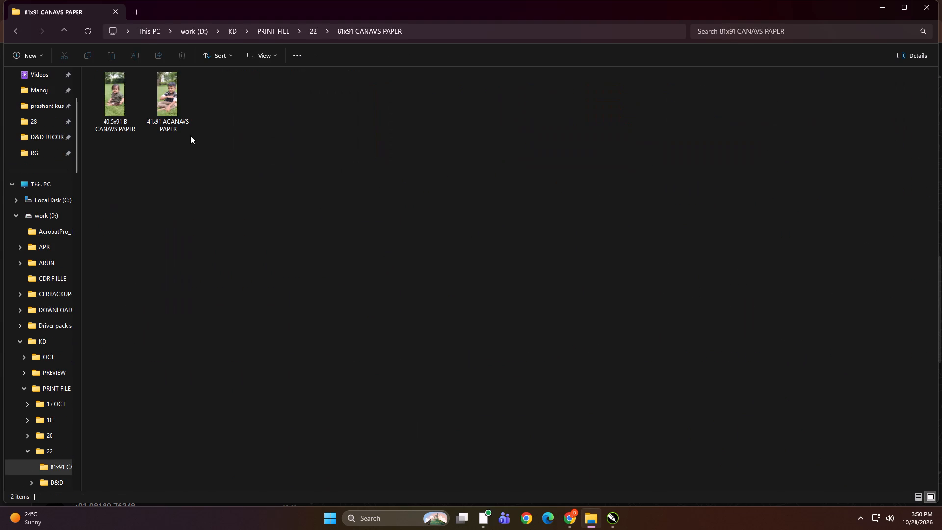
key("BackSpace")
double_click(285, 115)
key("BackSpace")
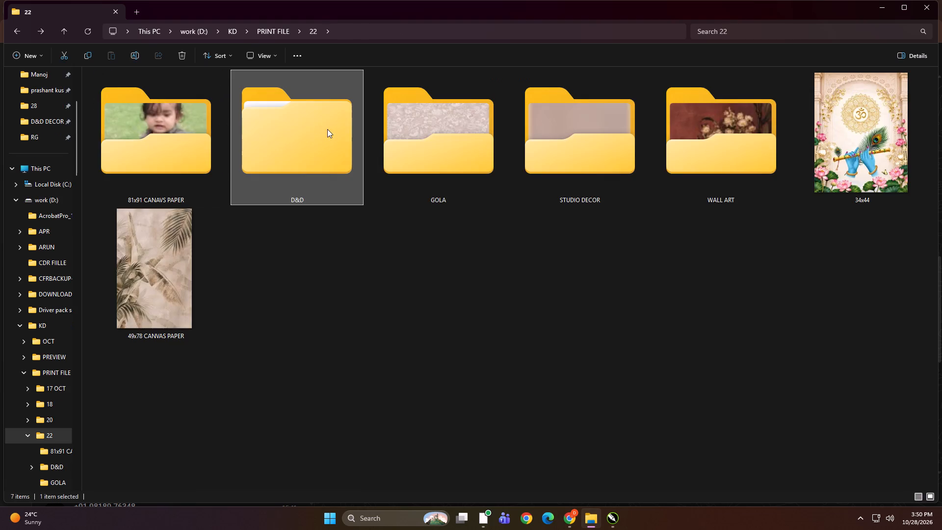
double_click(327, 129)
scroll(288, 252, "up", 20, "ctrl")
scroll(288, 252, "up", 19, "ctrl")
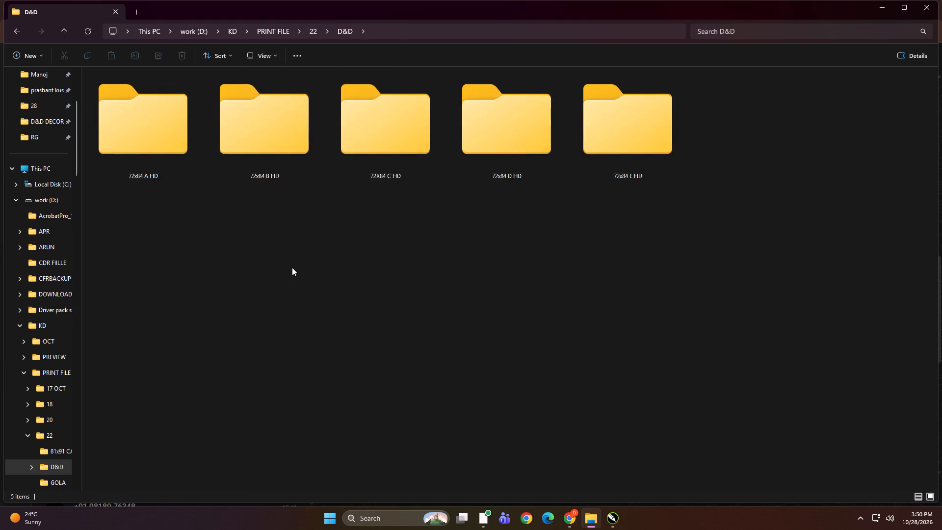
scroll(292, 267, "up", 1, "ctrl")
double_click(181, 118)
key("BackSpace")
key("BackSpace")
left_click(330, 140)
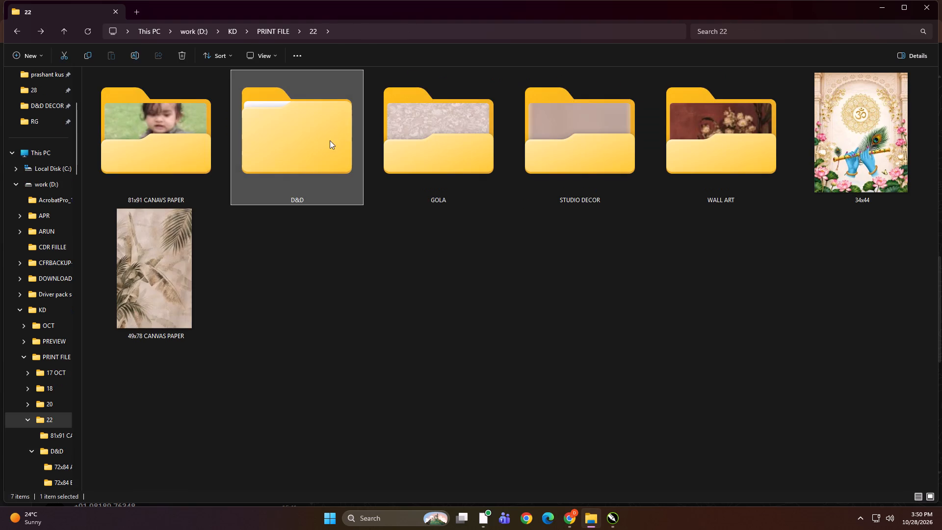
double_click(485, 161)
key("BackSpace")
double_click(569, 161)
key("BackSpace")
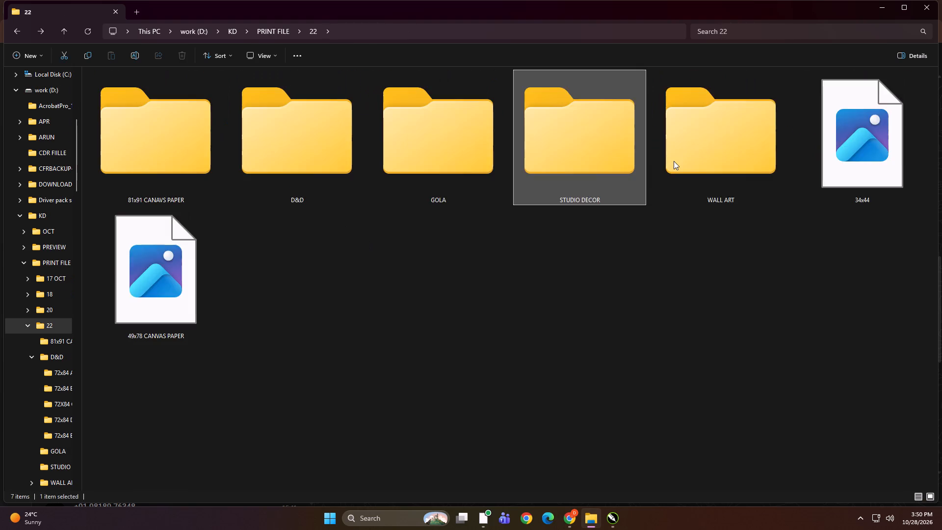
double_click(674, 161)
key("BackSpace")
double_click(621, 165)
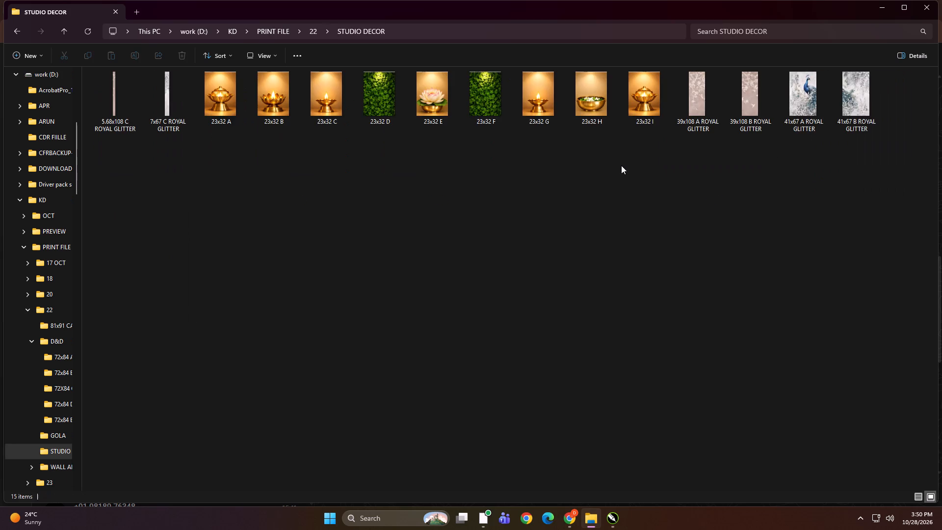
key("BackSpace")
left_click(578, 293)
key("BackSpace")
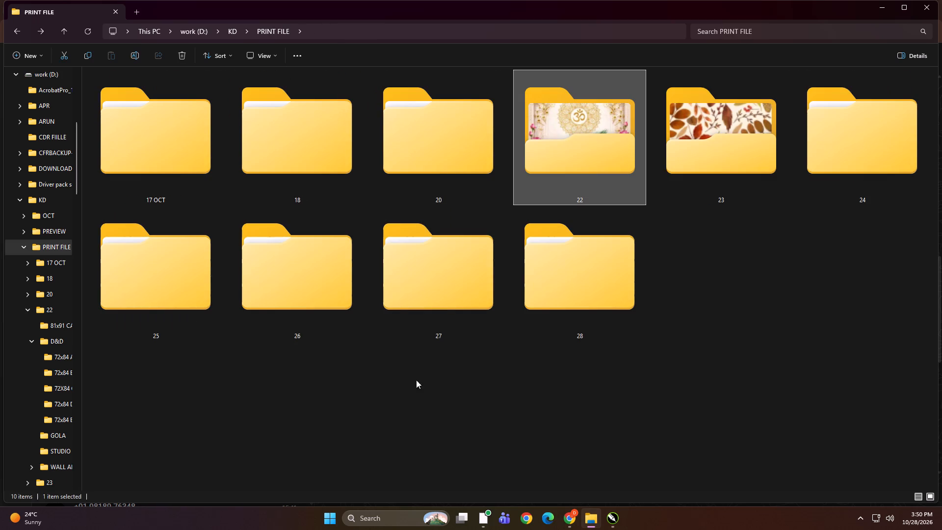
Open folder 22 inside the Print folder on the DIGITECH_SHAREDRIVE (Z:) network drive.
left_click(372, 395)
scroll(42, 364, "up", 5)
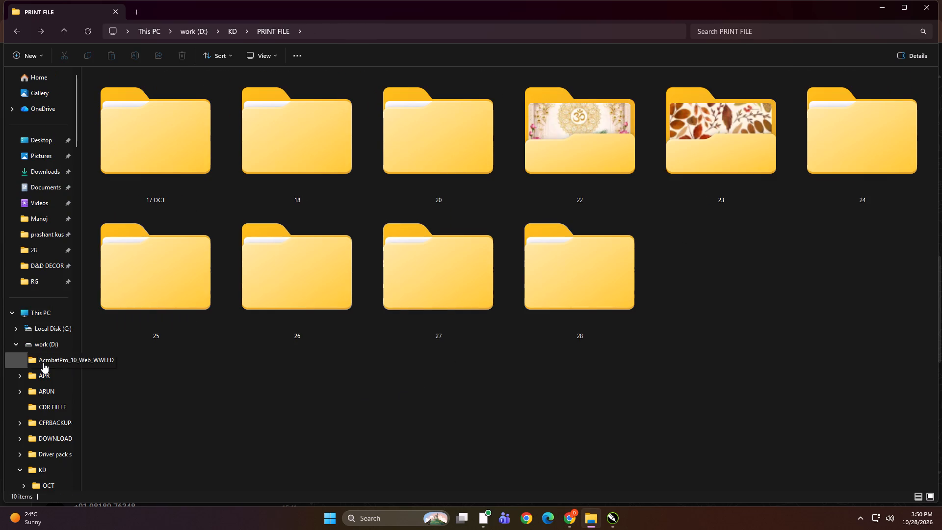
left_click(46, 305)
left_click(48, 308)
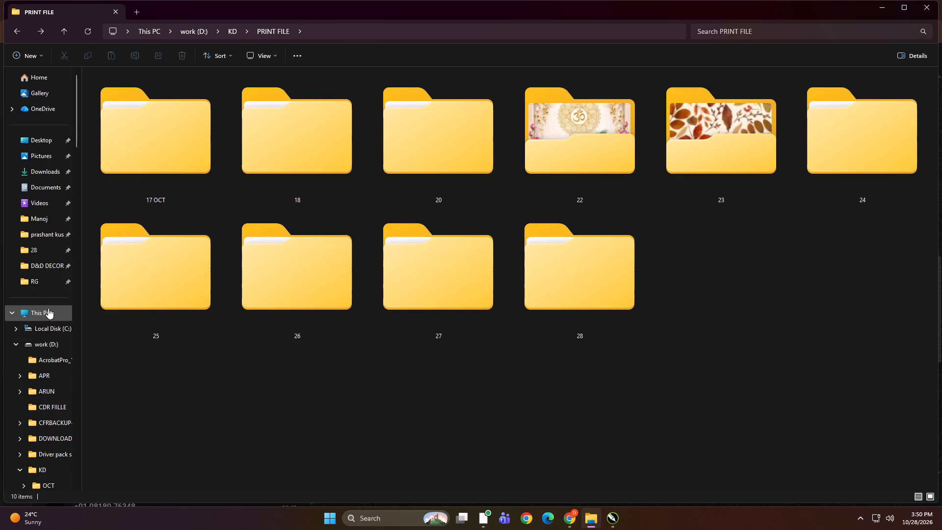
double_click(164, 287)
double_click(742, 110)
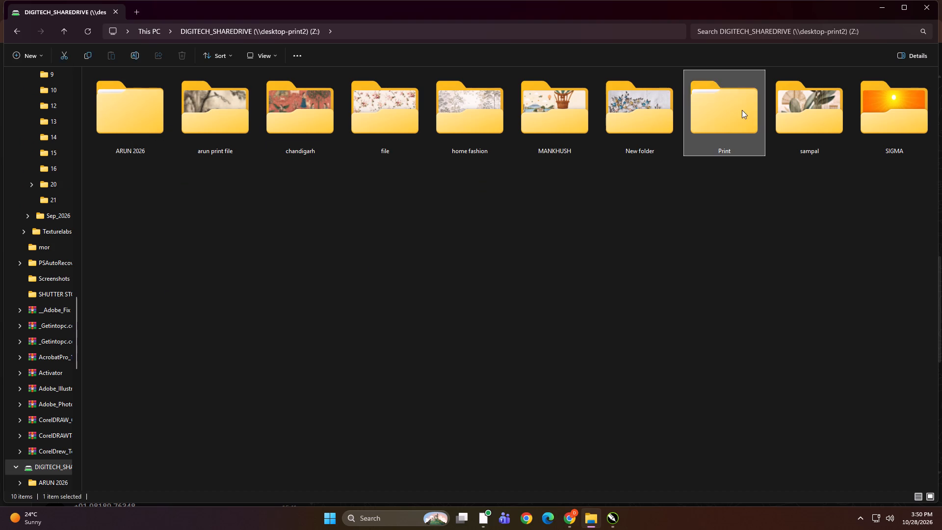
double_click(277, 98)
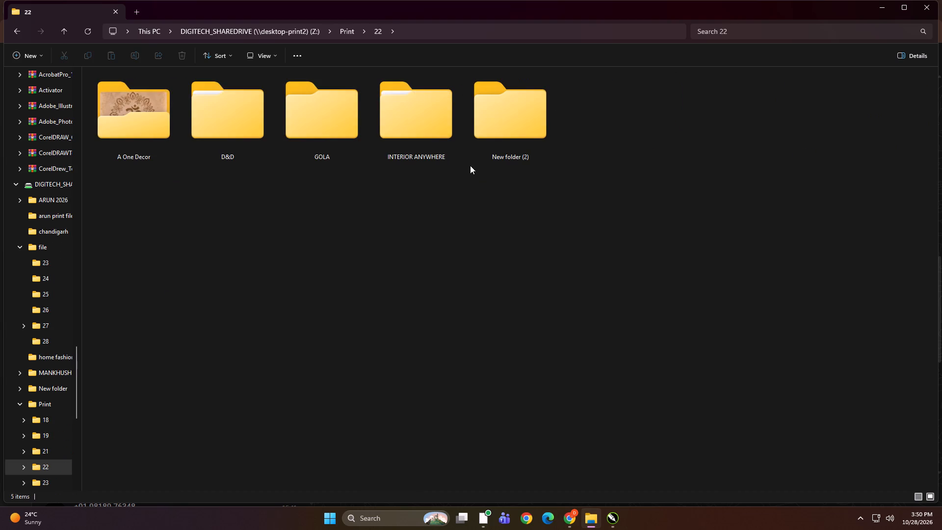
Examine New folder (2) within Print > 22, including its GOLA, STUDIO DECOR and WALL ART subfolders.
double_click(512, 129)
key("BackSpace")
double_click(485, 117)
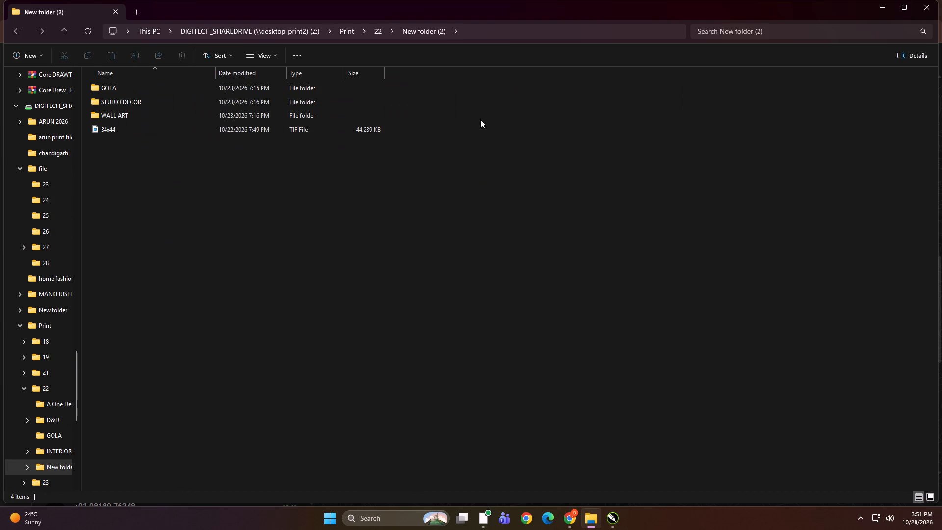
scroll(273, 356, "up", 20, "ctrl")
scroll(273, 356, "up", 19, "ctrl")
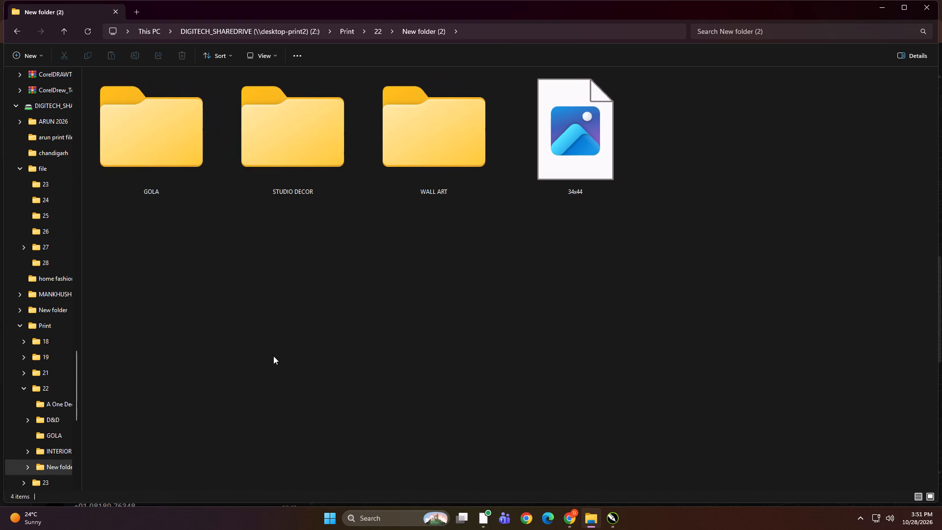
scroll(273, 356, "up", 9, "ctrl")
double_click(194, 166)
key("BackSpace")
double_click(266, 153)
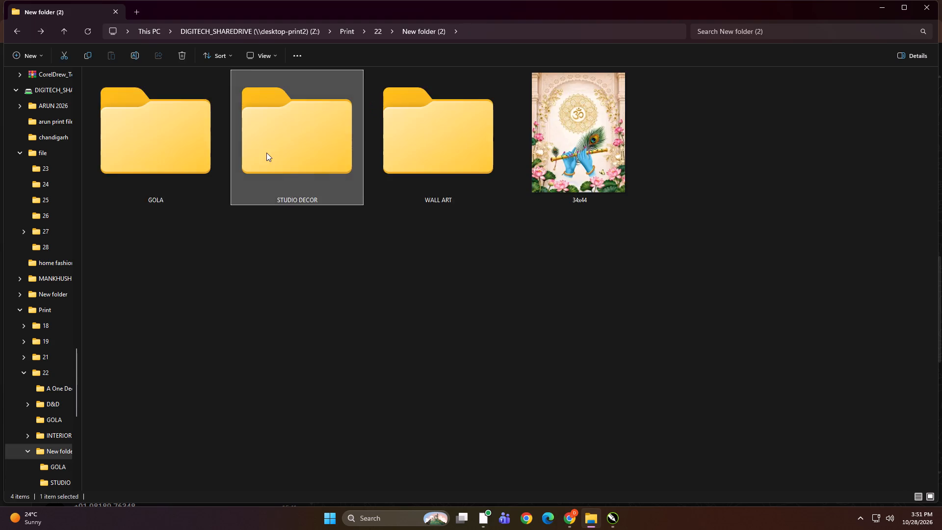
scroll(281, 327, "up", 12, "ctrl")
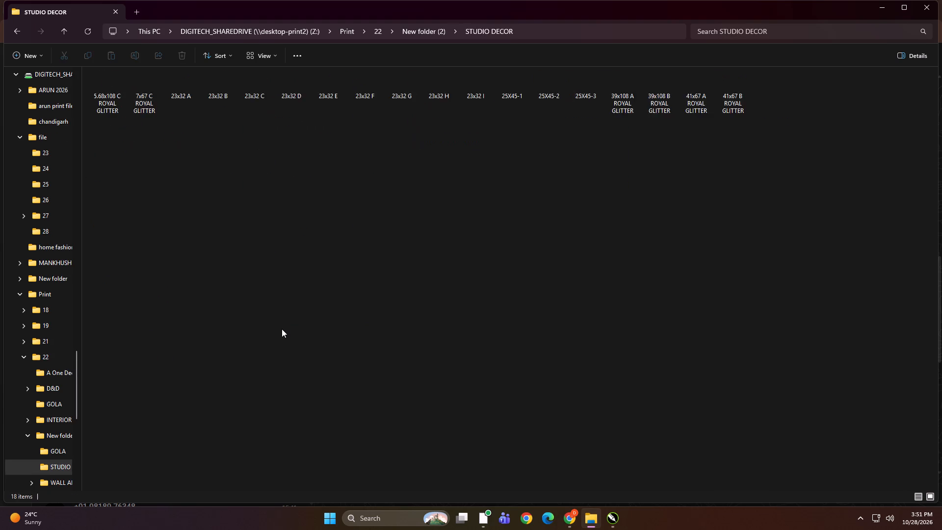
scroll(282, 329, "up", 20, "ctrl")
scroll(282, 329, "up", 5, "ctrl")
left_click(607, 377)
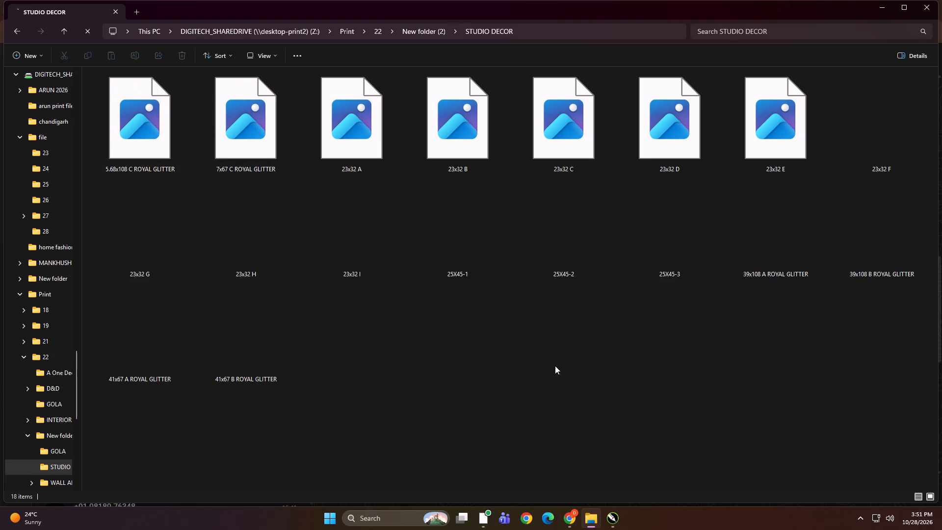
key("BackSpace")
double_click(434, 138)
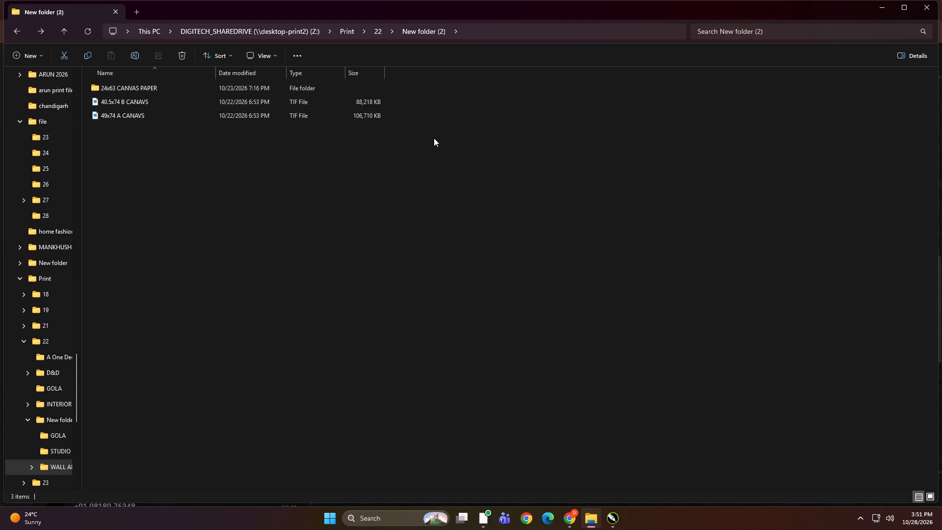
key("BackSpace")
key("BackSpace")
Check the INTERIOR ANYWHERE and GOLA folders within Print > 22 on the shared drive.
double_click(406, 110)
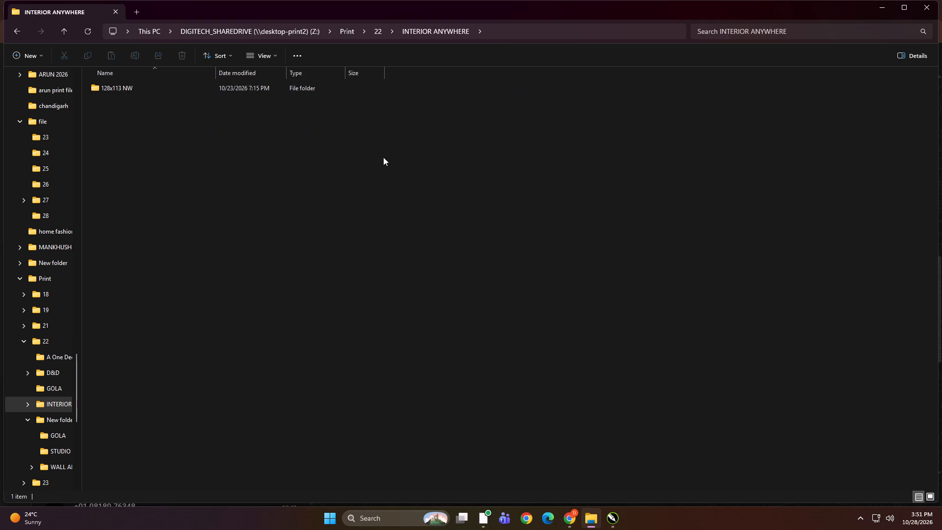
left_click(366, 276)
key("BackSpace")
left_click(346, 174)
double_click(333, 134)
left_click(435, 222)
key("BackSpace")
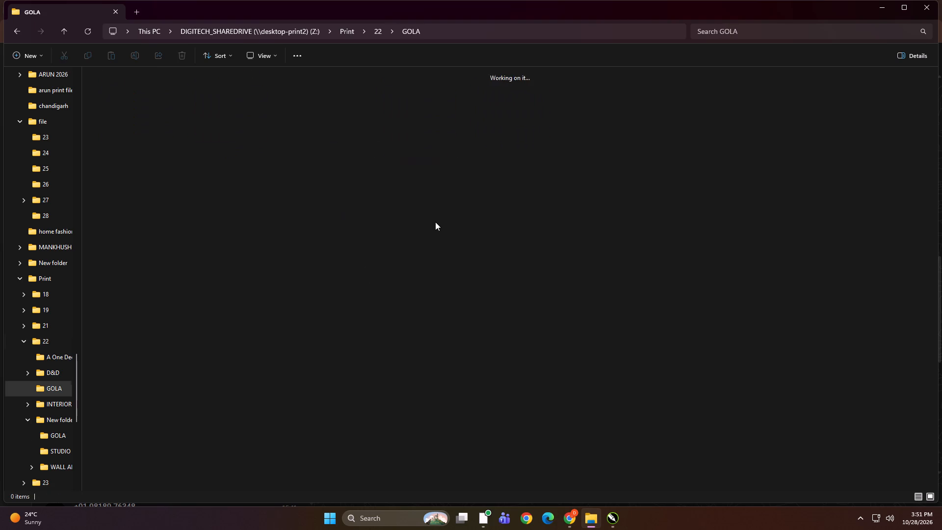
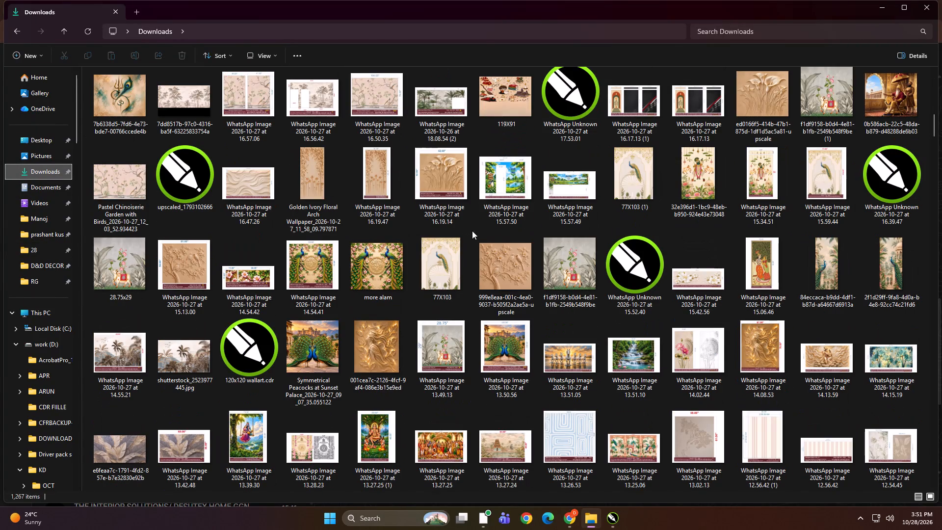
Examine the Downloads thumbnails from the 27 October files through to the oldest files and folders at the end of the list.
scroll(488, 226, "down", 4)
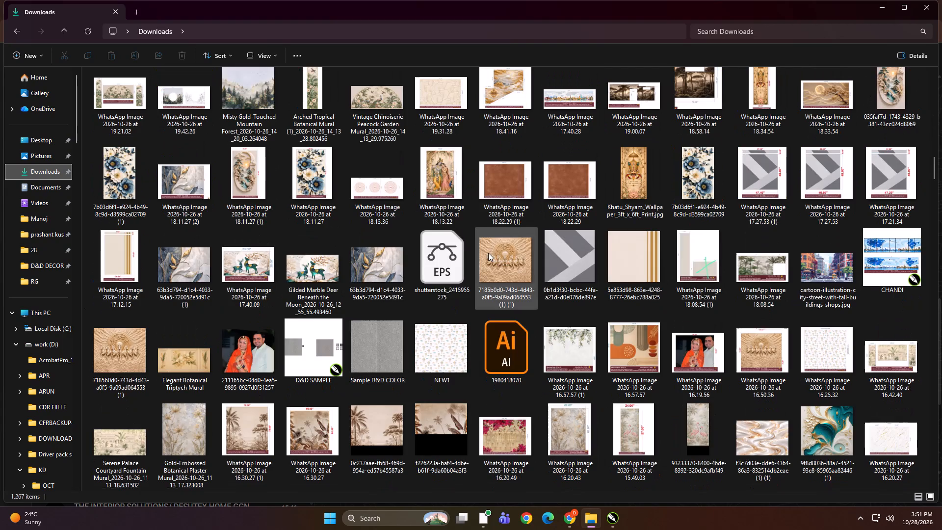
scroll(484, 248, "down", 2)
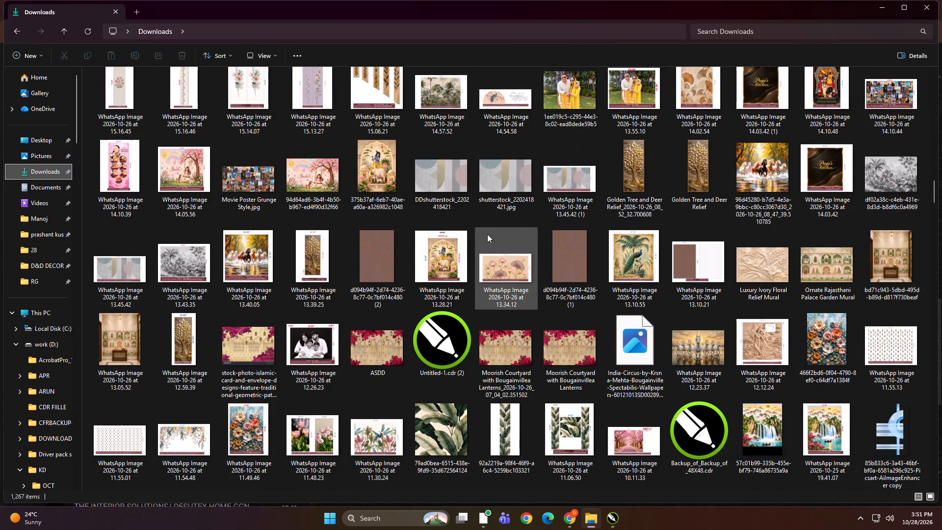
scroll(491, 232, "down", 14)
scroll(506, 300, "down", 6)
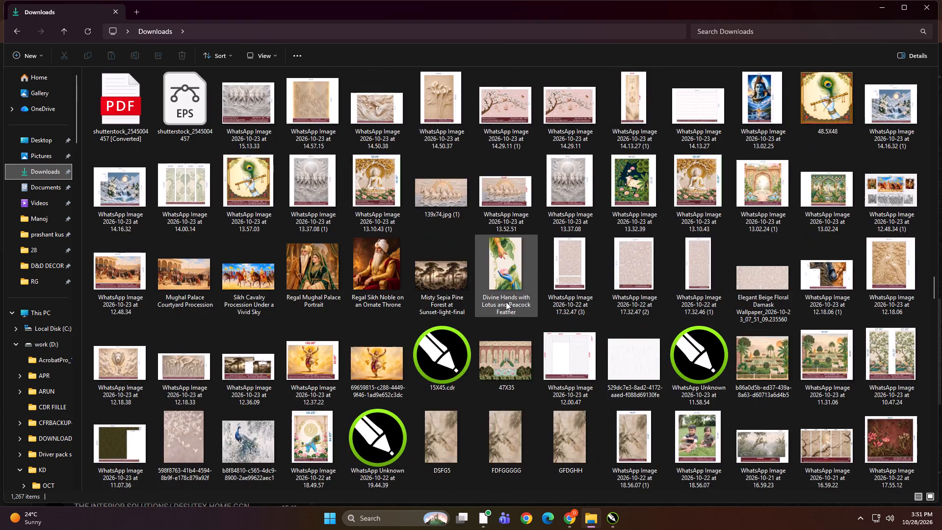
scroll(506, 302, "down", 12)
scroll(506, 306, "up", 3)
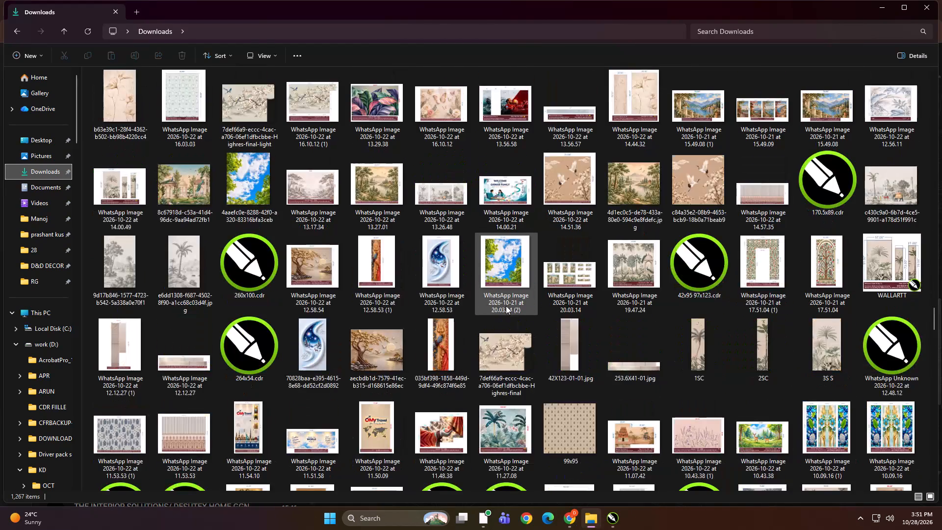
scroll(506, 306, "up", 1)
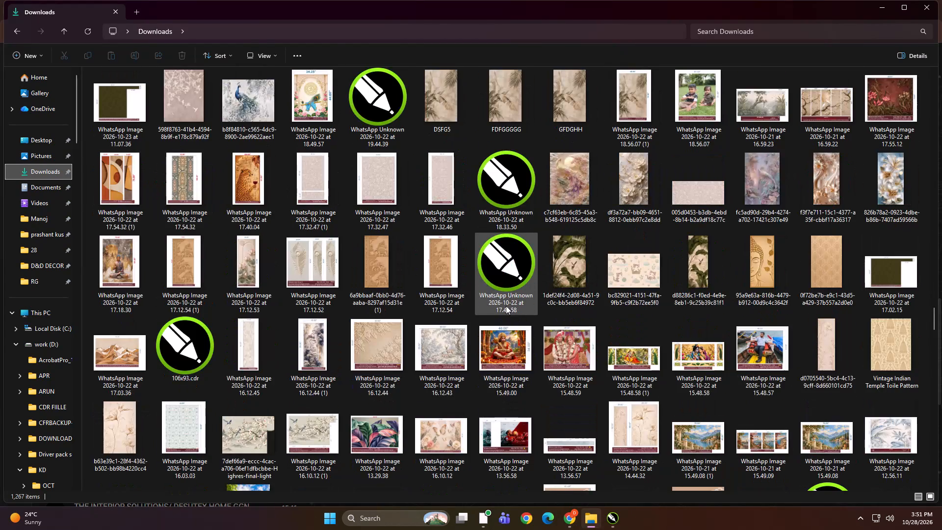
scroll(506, 306, "down", 7)
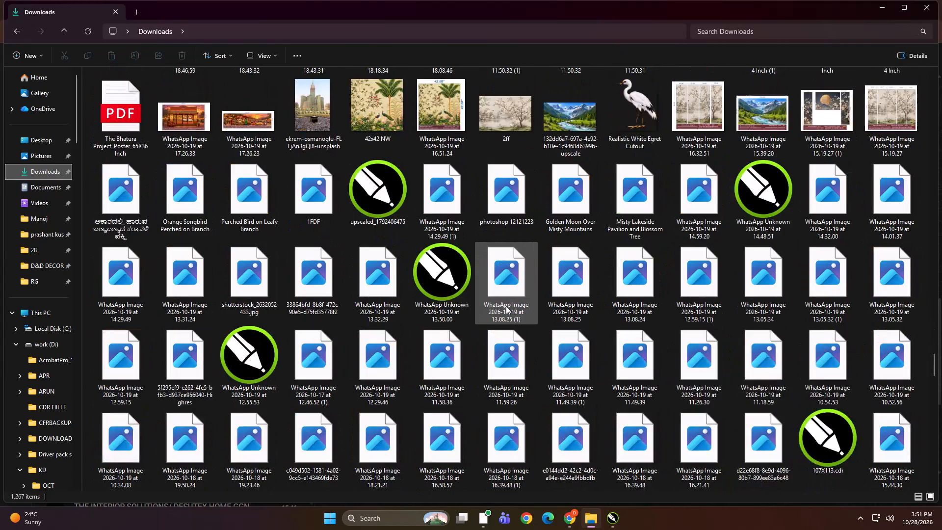
scroll(506, 306, "down", 7)
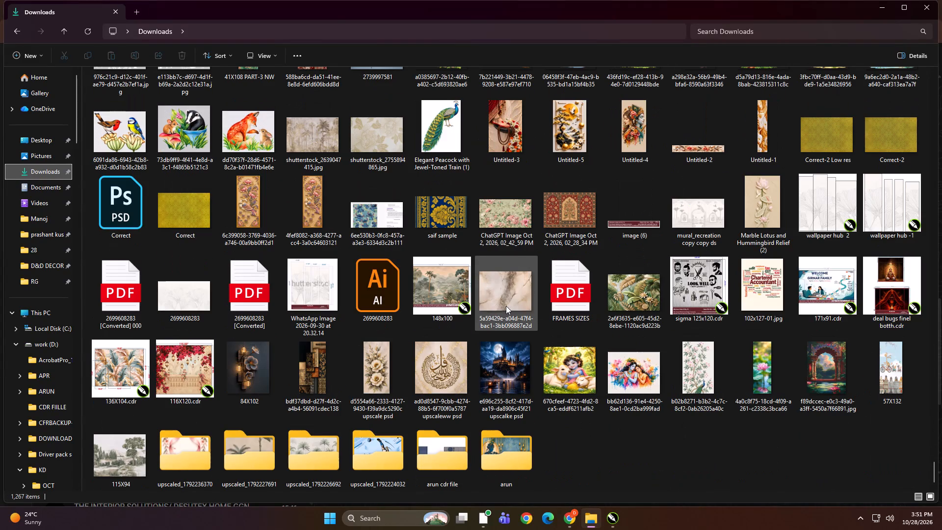
scroll(506, 306, "down", 3)
Look back through the older Downloads designs to the start of Earlier this month and select WhatsApp Image 2026-10-17 at 18.49.09.
scroll(520, 408, "up", 1)
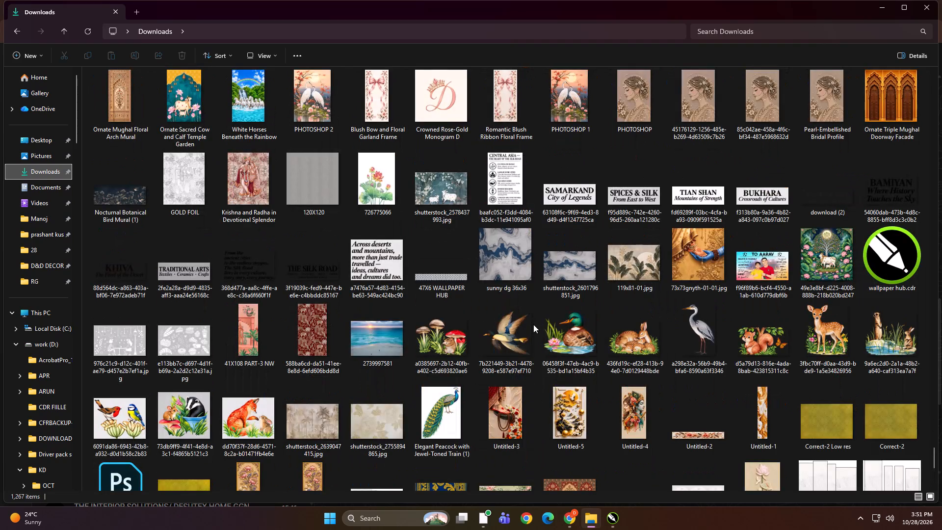
scroll(536, 324, "up", 1)
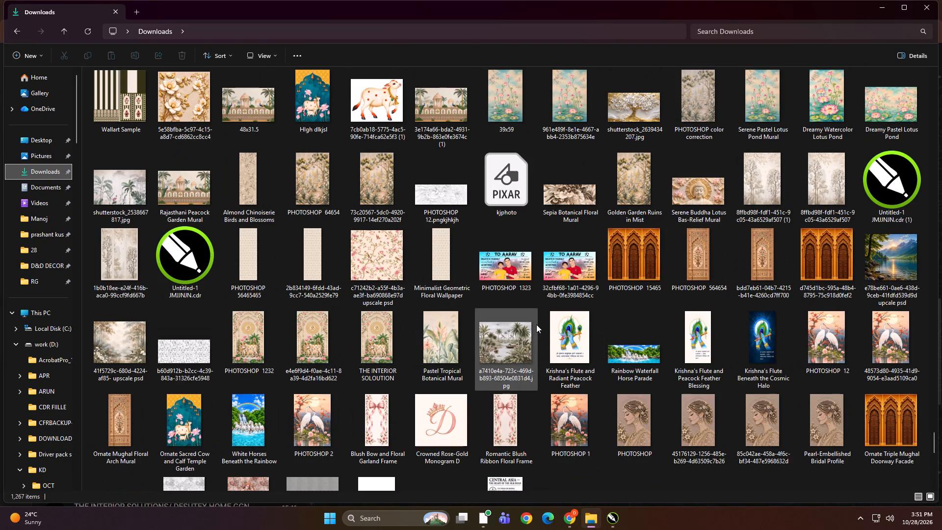
scroll(536, 324, "up", 1)
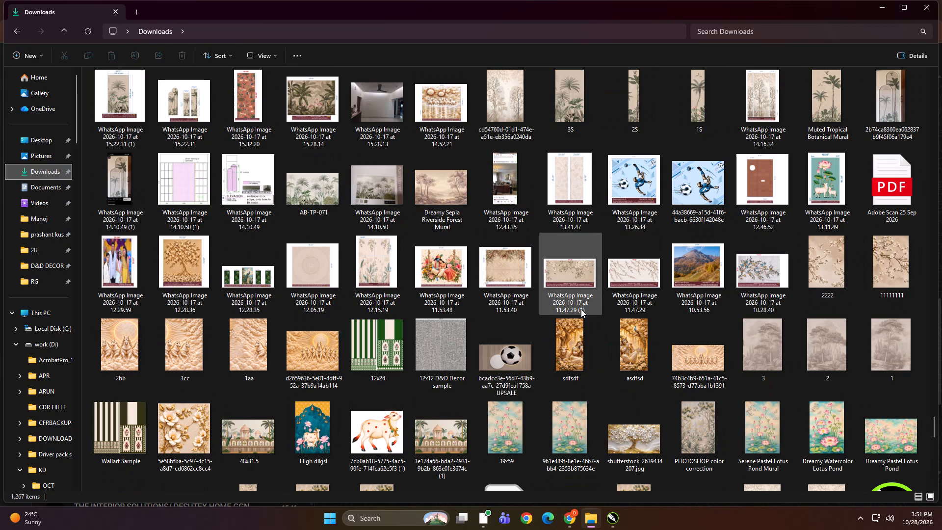
right_click(660, 529)
scroll(649, 529, "up", 1)
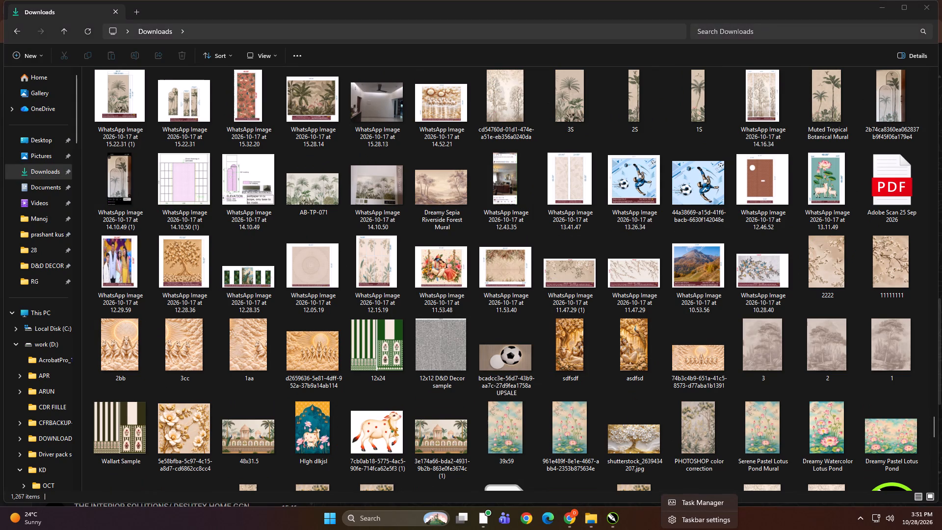
scroll(580, 424, "up", 1)
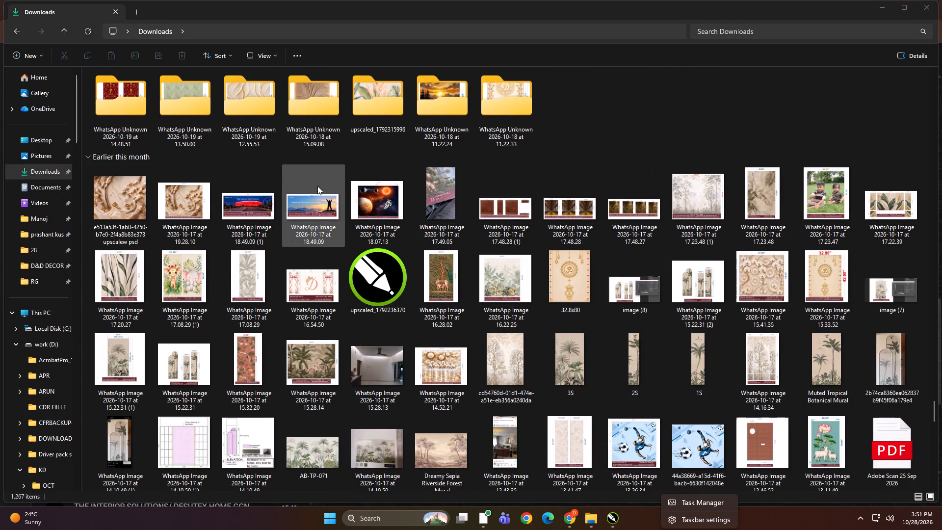
left_click(326, 212)
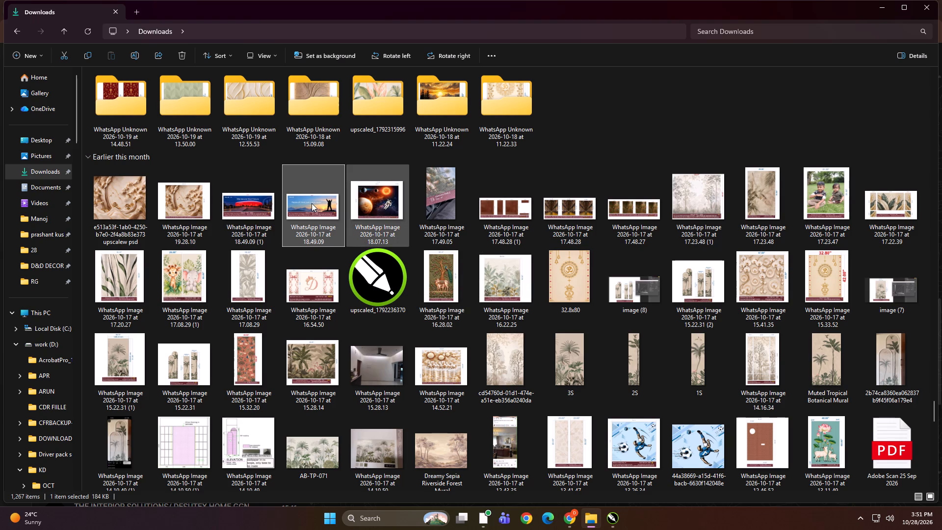
Re-examine the Earlier this month designs in Downloads to the end of the list and back, dismissing the OneDrive backup reminder.
scroll(444, 244, "down", 1)
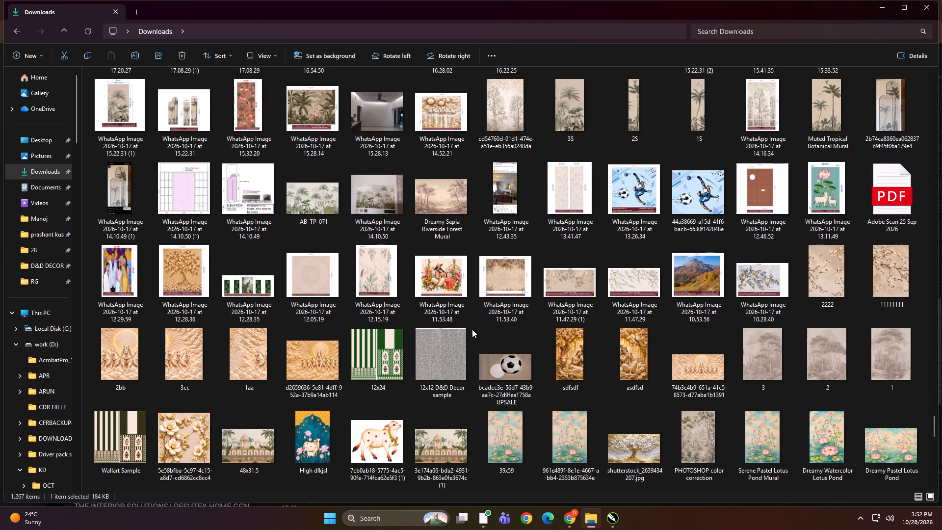
scroll(472, 329, "down", 1)
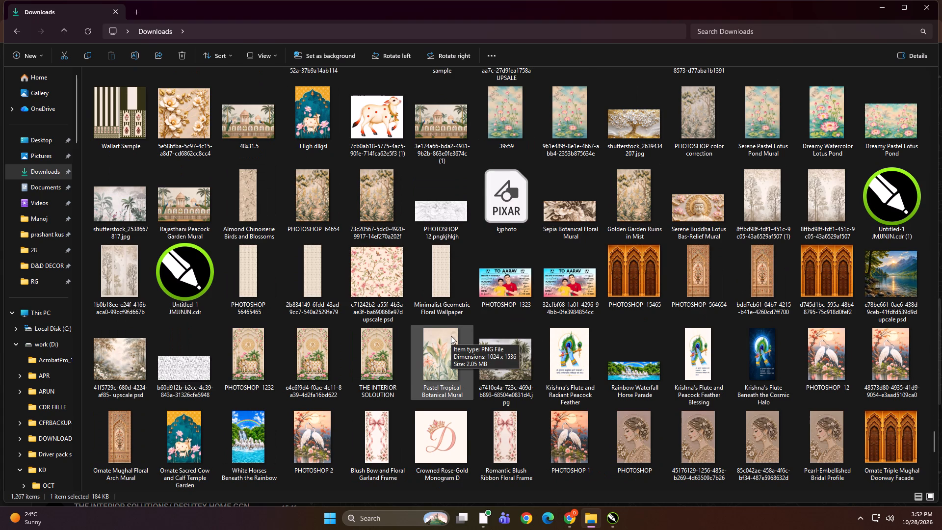
scroll(451, 336, "down", 1)
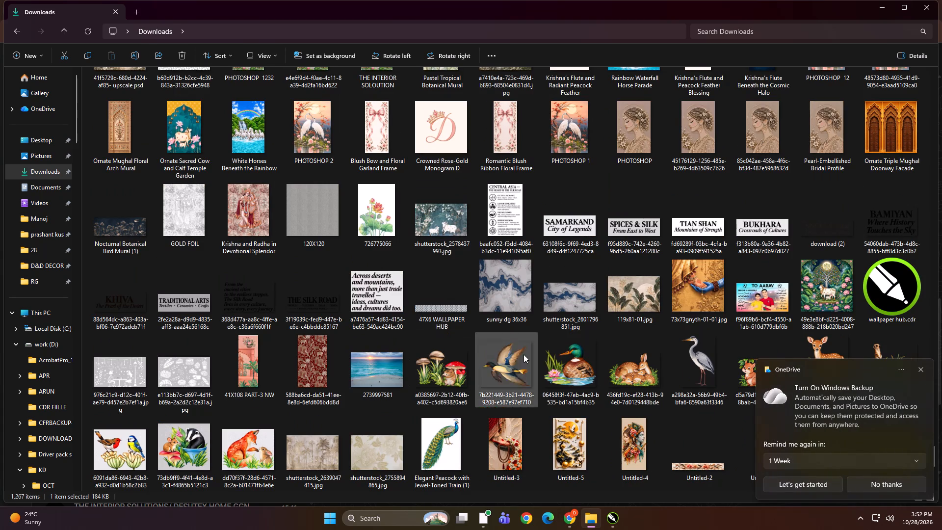
left_click(921, 371)
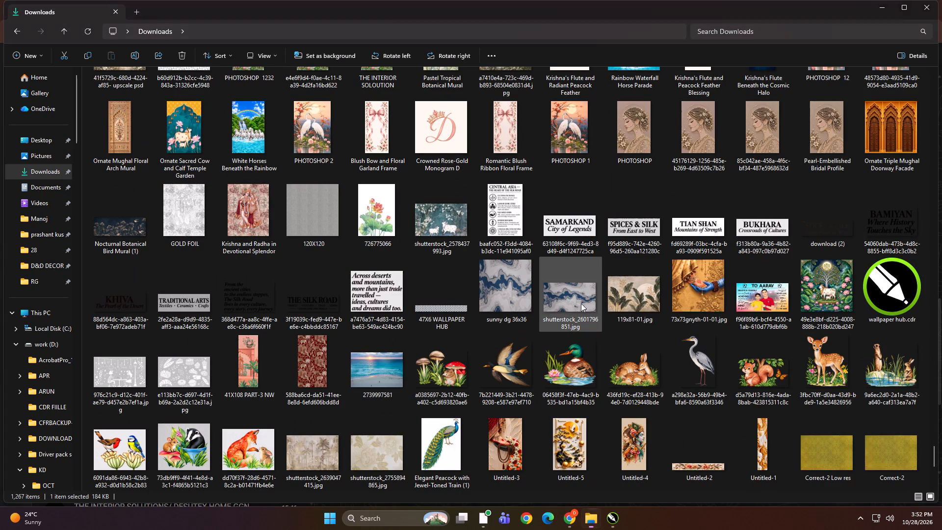
scroll(526, 326, "down", 1)
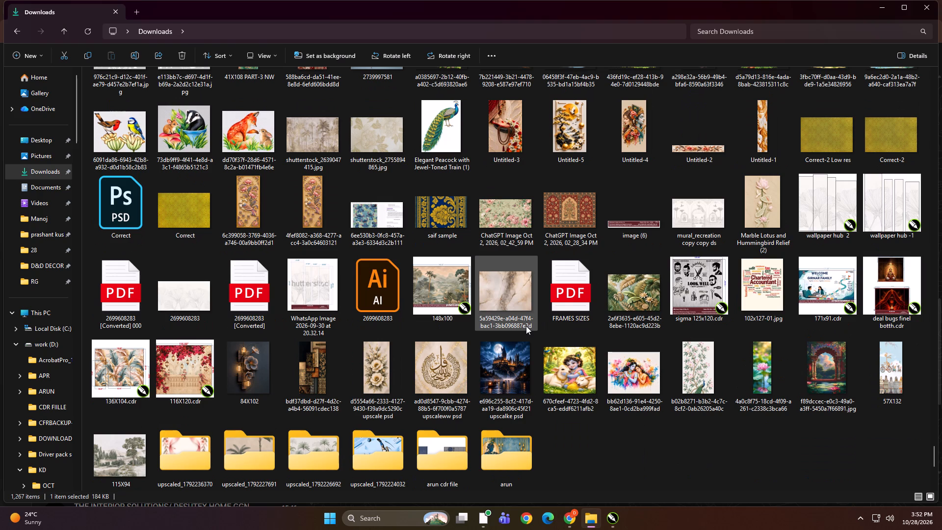
scroll(526, 326, "down", 2)
scroll(526, 326, "up", 1)
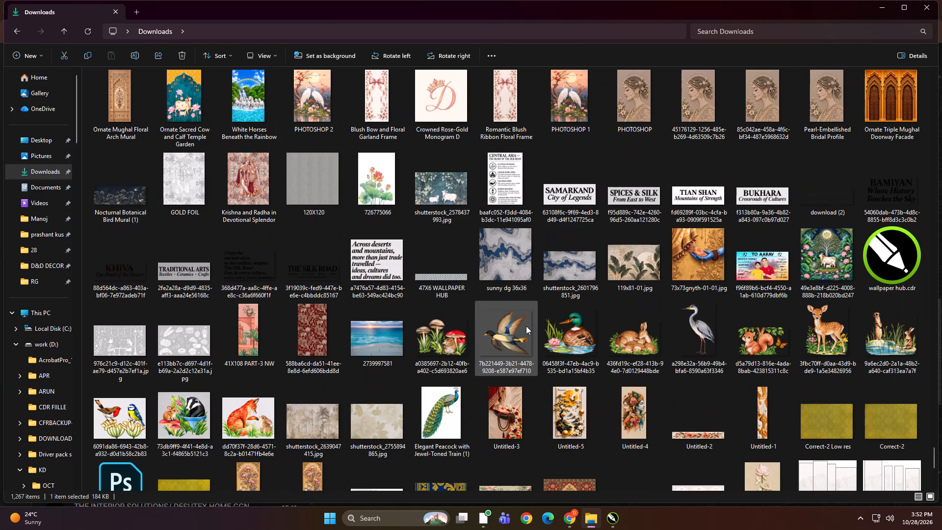
scroll(526, 326, "up", 1)
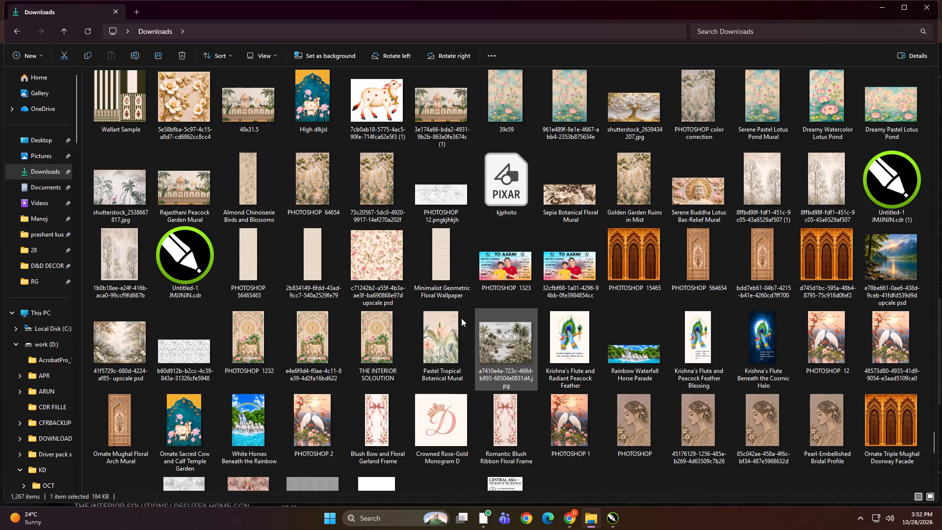
scroll(461, 318, "up", 1)
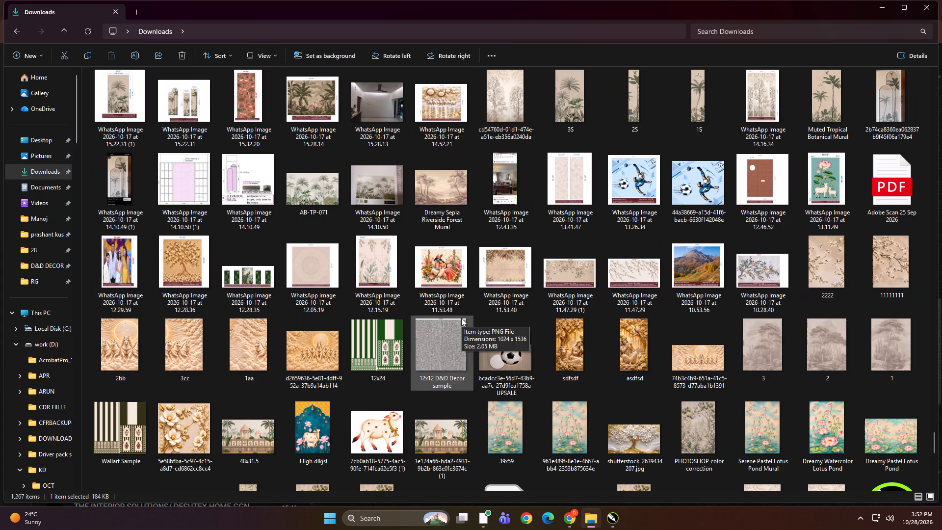
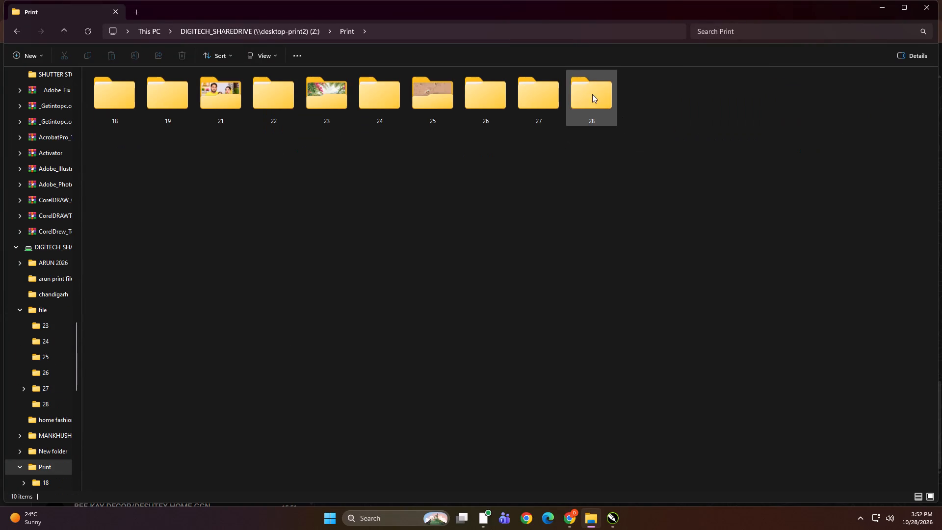
Check the day folder 28 in both Print and file on the shared print drive for the design.
double_click(592, 94)
left_click(502, 227)
key("BackSpace")
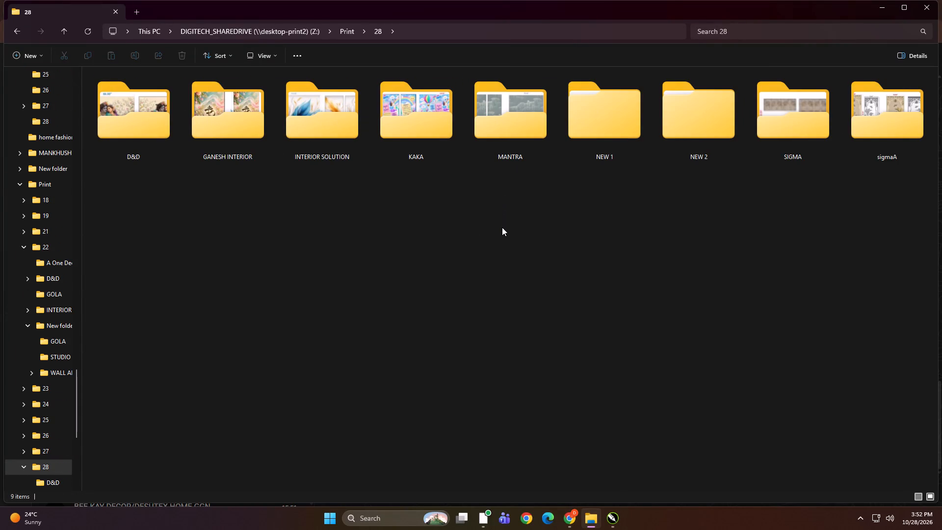
key("BackSpace")
double_click(384, 107)
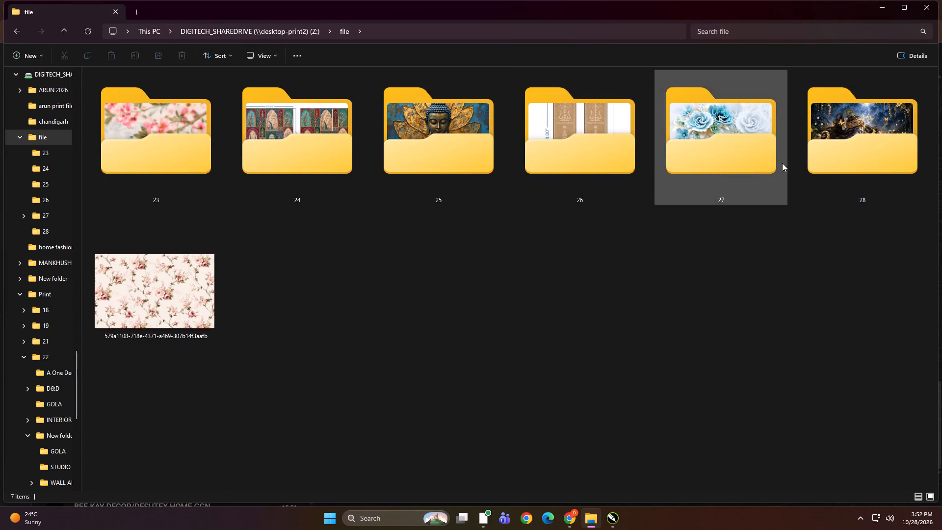
double_click(901, 161)
left_click(641, 324)
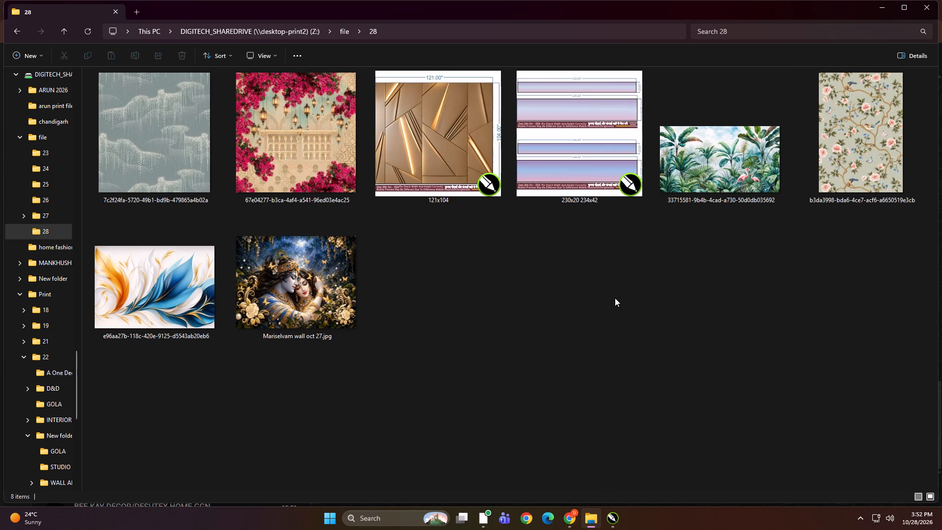
Bring WhatsApp Image 2026-10-28 at 15.46.31 from Downloads into CorelDRAW's Untitled-1 drawing, in the empty area beside the arched palm design.
left_click(606, 518)
scroll(493, 332, "down", 2)
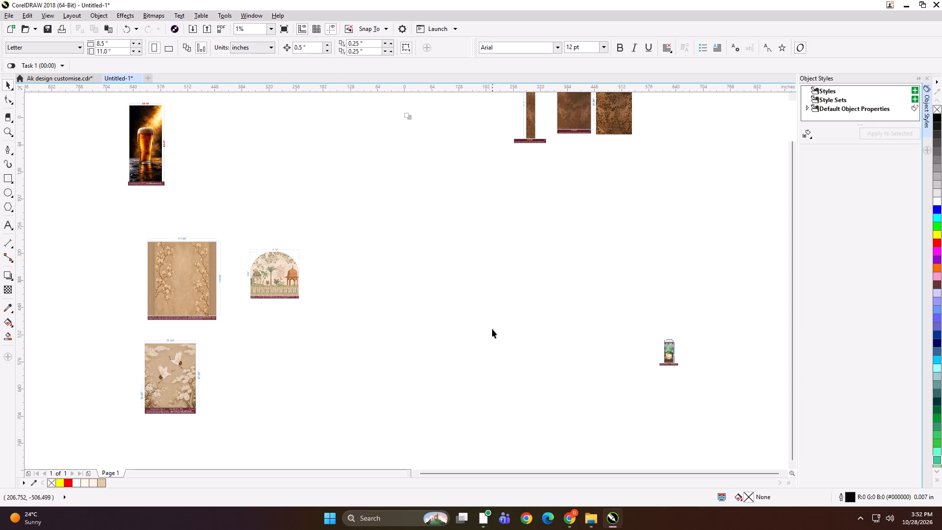
key("F4")
left_click(434, 301)
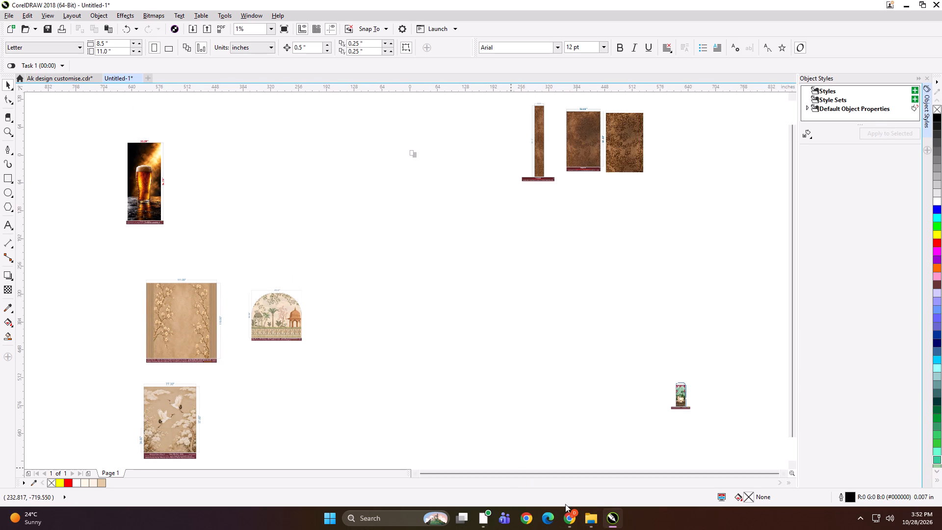
left_click(589, 520)
scroll(11, 190, "up", 7)
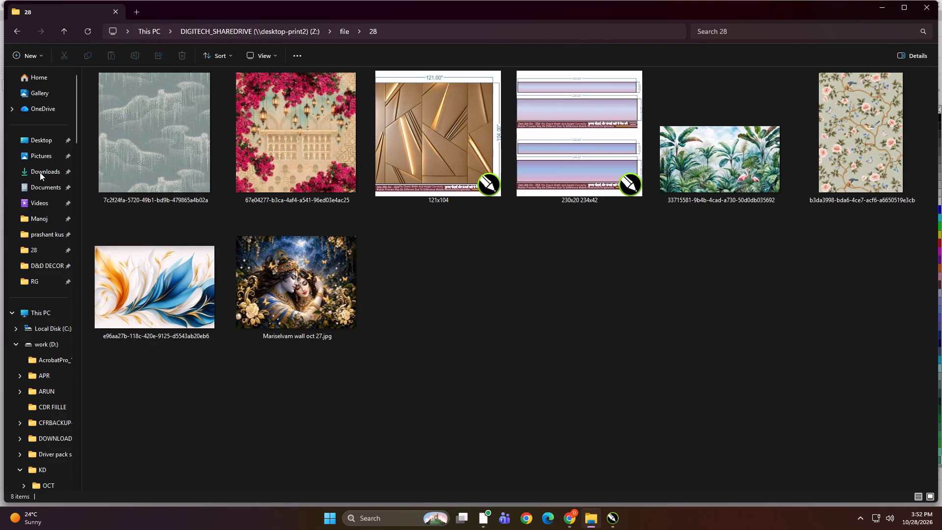
scroll(40, 172, "up", 3)
left_click(40, 172)
left_click(141, 136)
left_click_drag(112, 119, 673, 500)
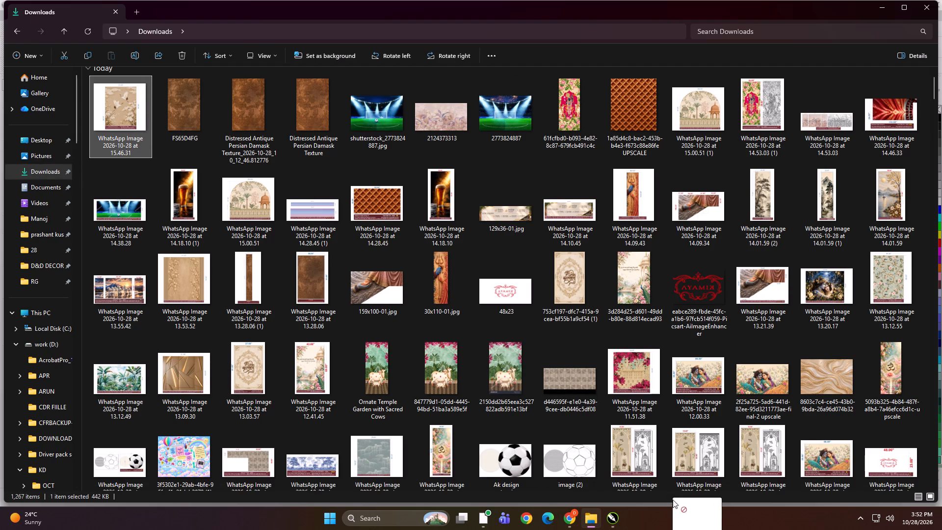
left_click_drag(673, 500, 396, 305)
left_click_drag(401, 310, 419, 325, "shift")
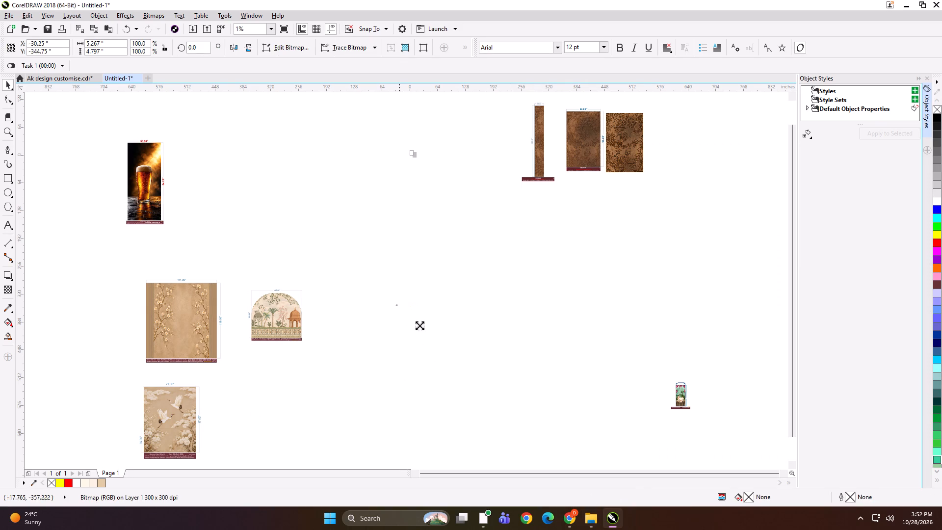
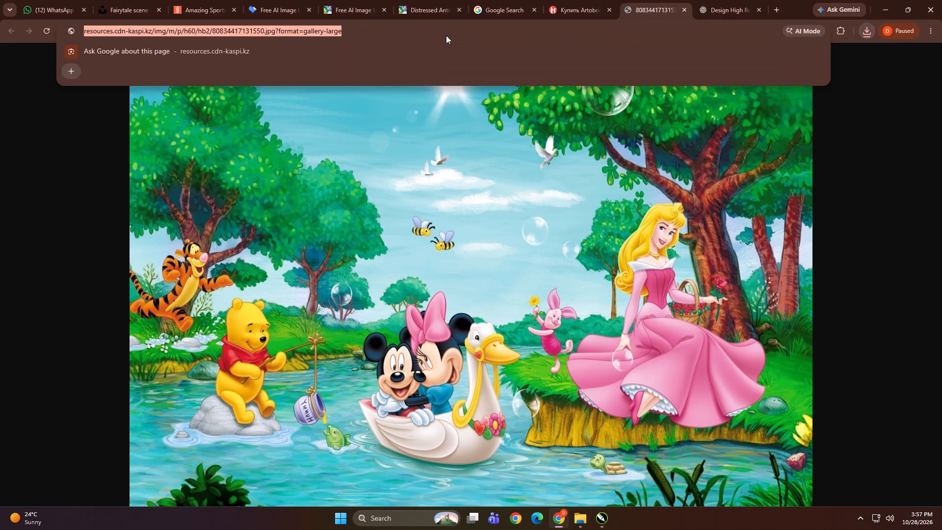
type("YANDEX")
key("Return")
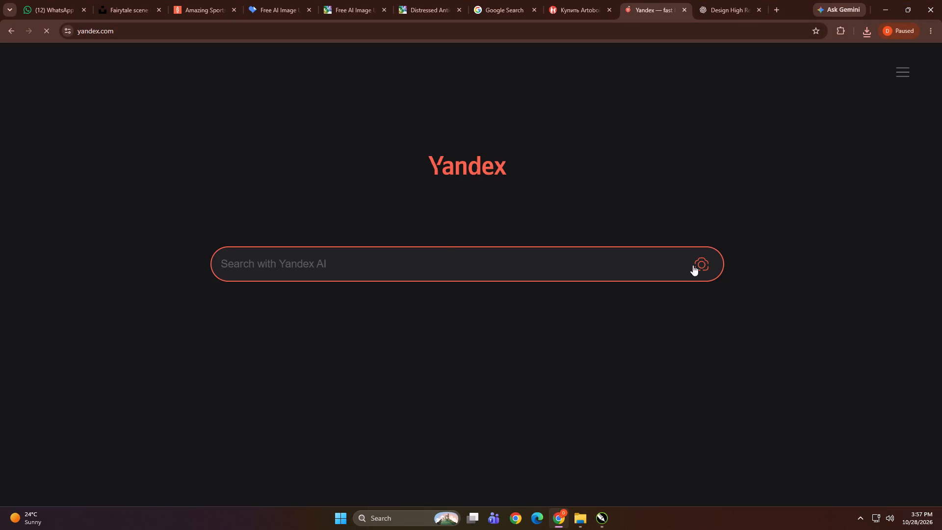
left_click(693, 265)
left_click(124, 126)
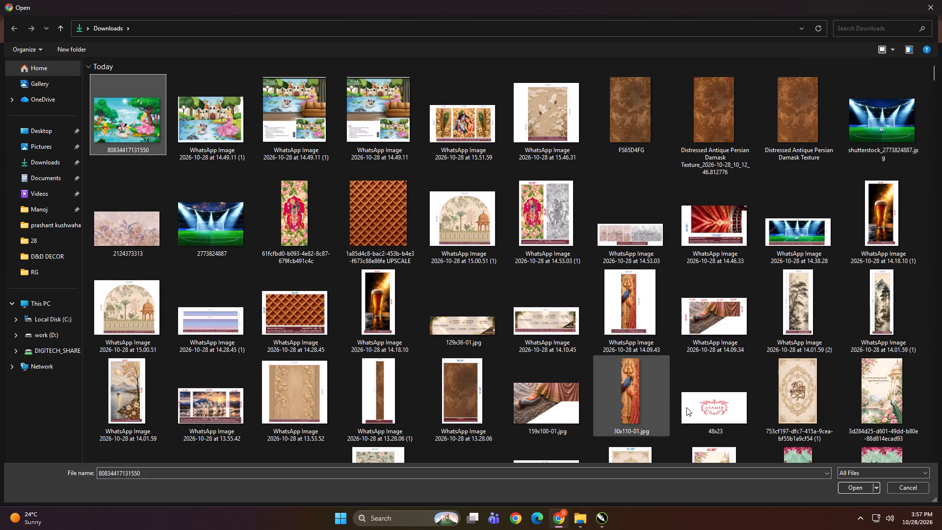
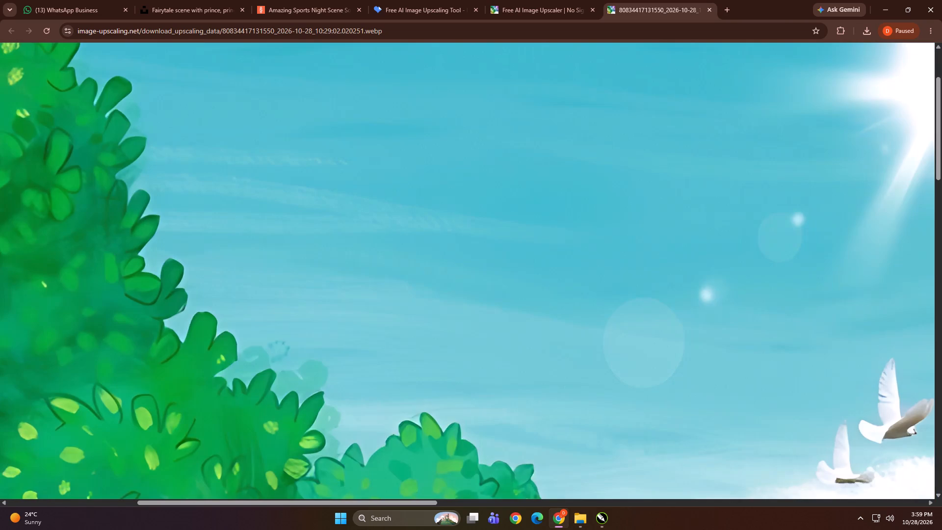
Inspect the upscaled Disney lake picture up close, checking the sky, trees, birds, bubbles and the princess's pink dress for print quality.
left_click(548, 236)
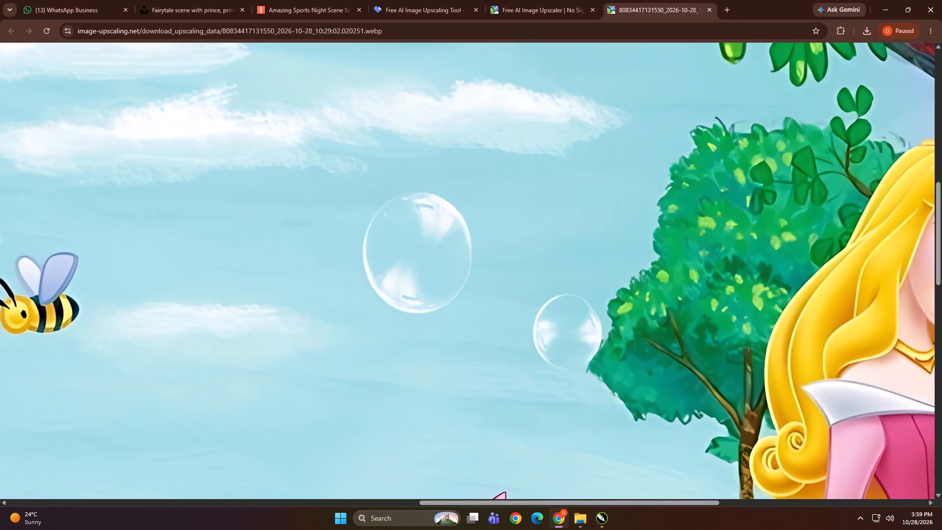
left_click(548, 236)
left_click(421, 233)
left_click(421, 233)
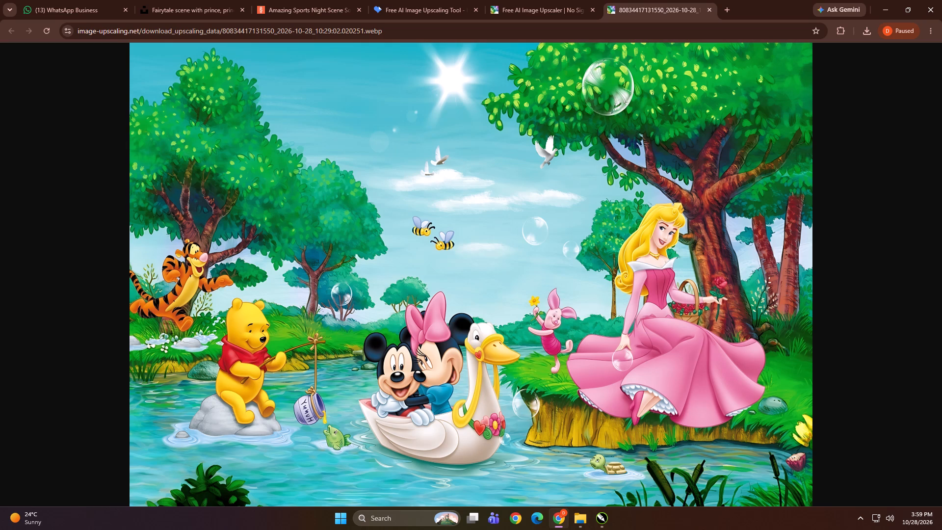
left_click(446, 160)
left_click(473, 215)
left_click(560, 156)
left_click(548, 211)
left_click(674, 241)
scroll(636, 244, "down", 1)
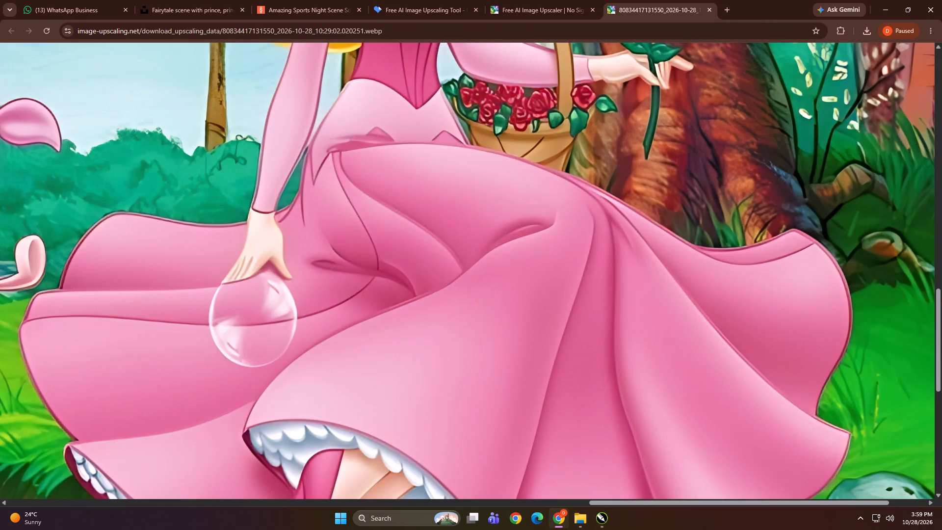
left_click(636, 244)
Start saving the upscaled Disney lake picture from image-upscaling.net as an image file.
right_click(564, 208)
left_click(591, 234)
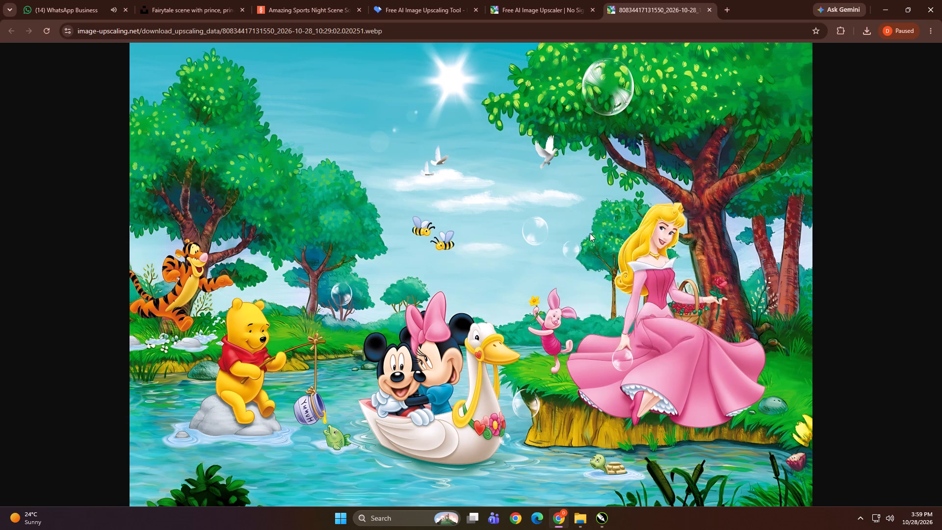
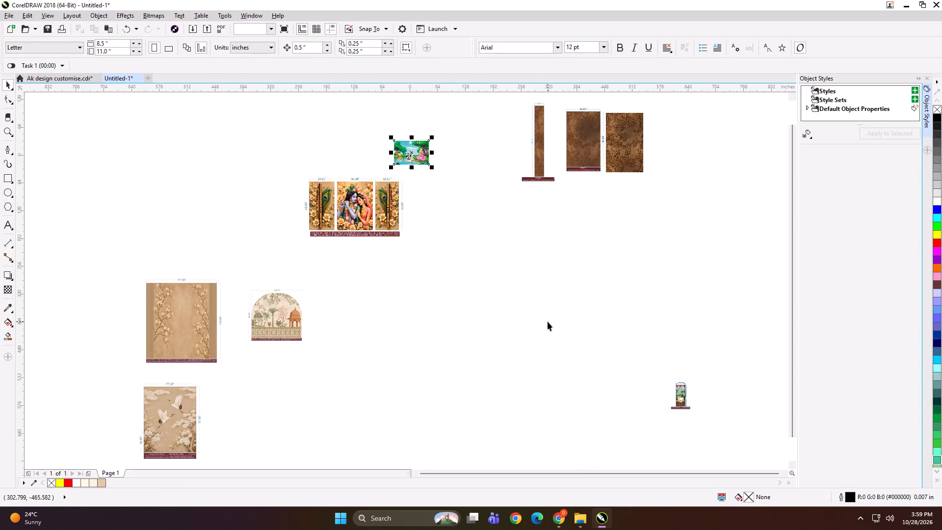
Enlarge the Disney lake picture to about 134.5 × 91.3 inches and place it beside the arch artwork with the cow and calf.
left_click_drag(433, 168, 445, 176, "shift")
left_click_drag(439, 172, 652, 410)
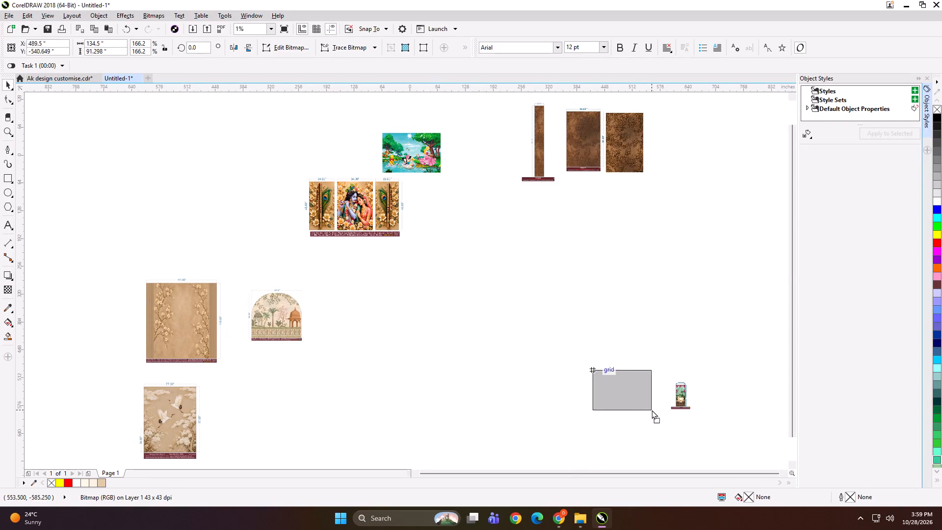
left_click_drag(652, 410, 656, 410)
scroll(703, 420, "up", 2)
scroll(654, 392, "up", 1)
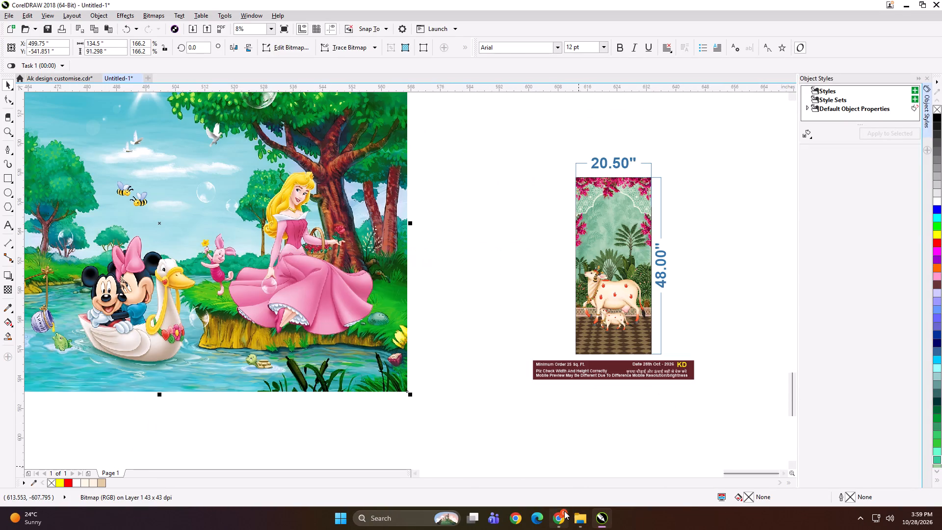
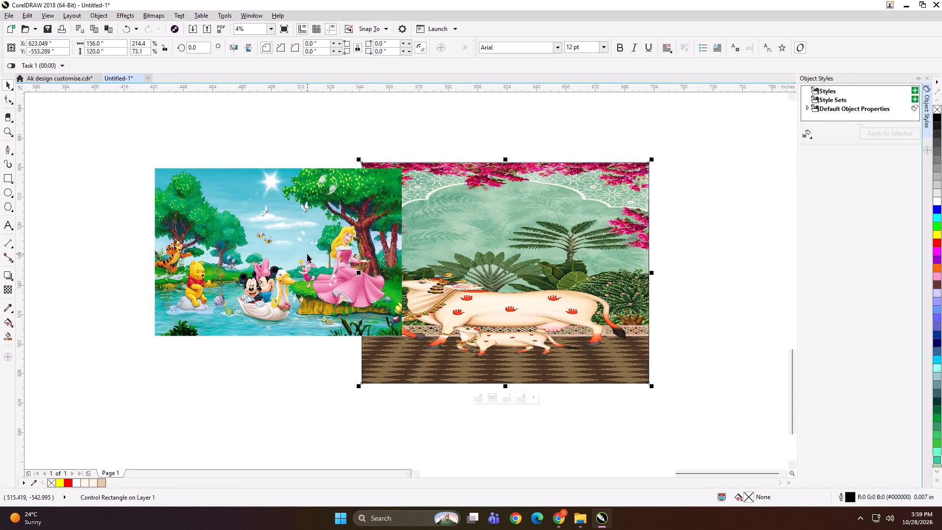
Resize the Disney lake picture to 156 × 120 inches and centre it over the rectangle holding the cow artwork.
left_click(307, 254)
key("ctrl+r")
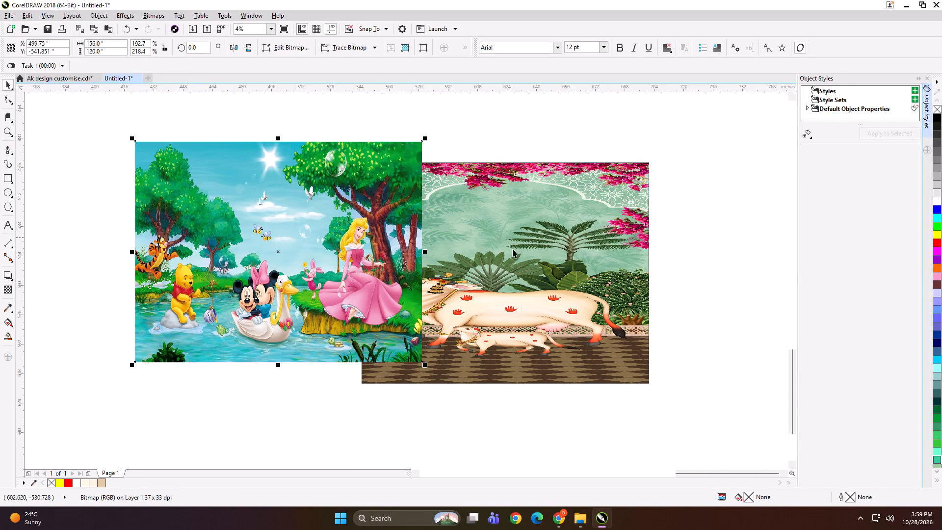
left_click(521, 251, "shift")
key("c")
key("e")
left_click(222, 185)
Move the 156.00" width label just above the picture's top edge and the 120.00" height label just outside its right edge.
left_click_drag(470, 136, 580, 264)
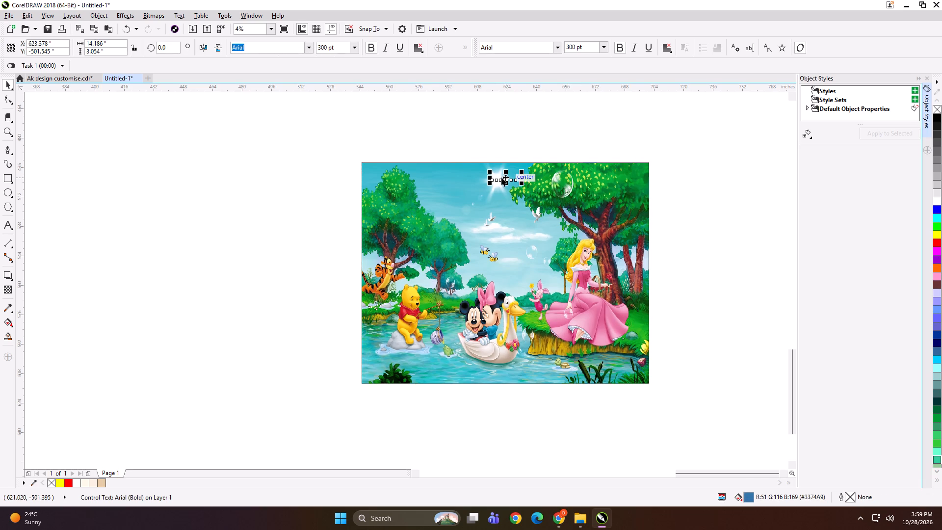
left_click_drag(506, 177, 508, 155)
left_click_drag(722, 222, 591, 304)
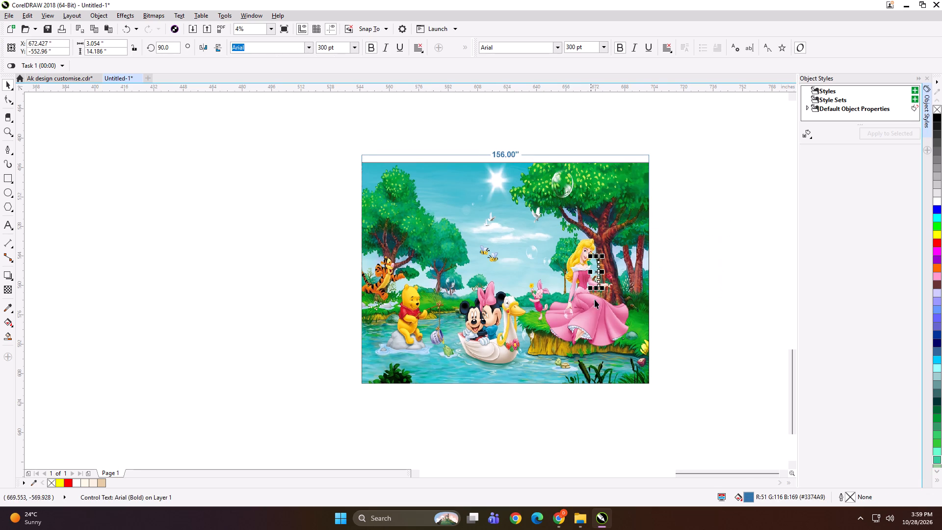
left_click_drag(597, 272, 656, 268)
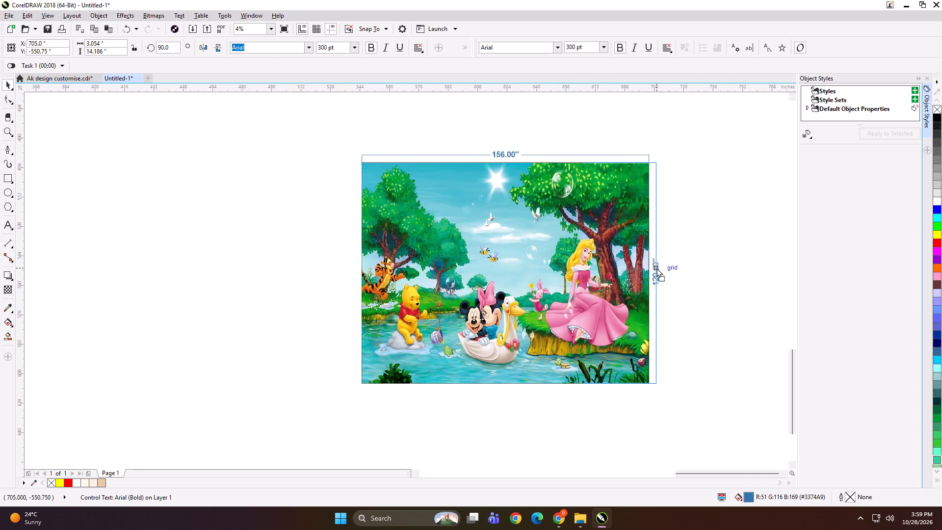
left_click_drag(656, 268, 658, 268)
Place the maroon order-note banner just below the Disney lake picture, enlarged to about 168 × 20 inches.
left_click_drag(308, 234, 645, 405)
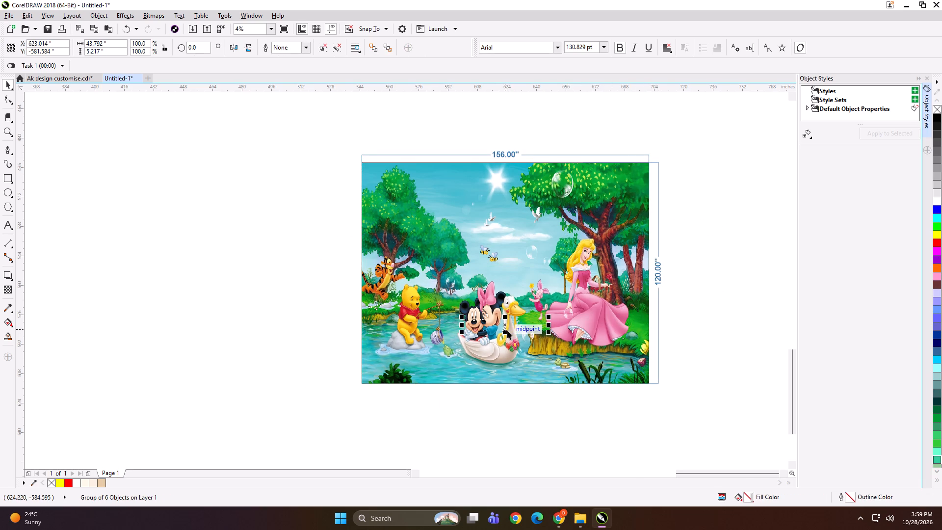
left_click_drag(505, 327, 515, 397)
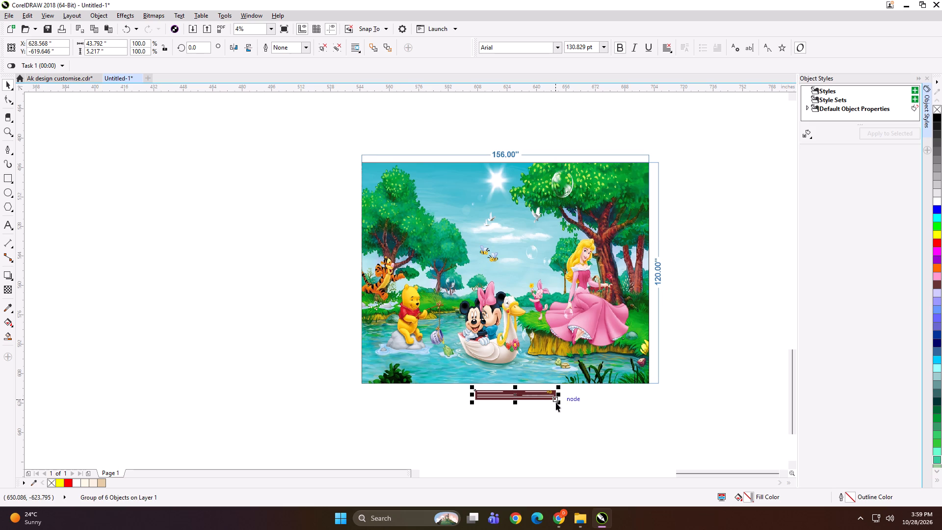
left_click_drag(558, 403, 673, 429, "shift")
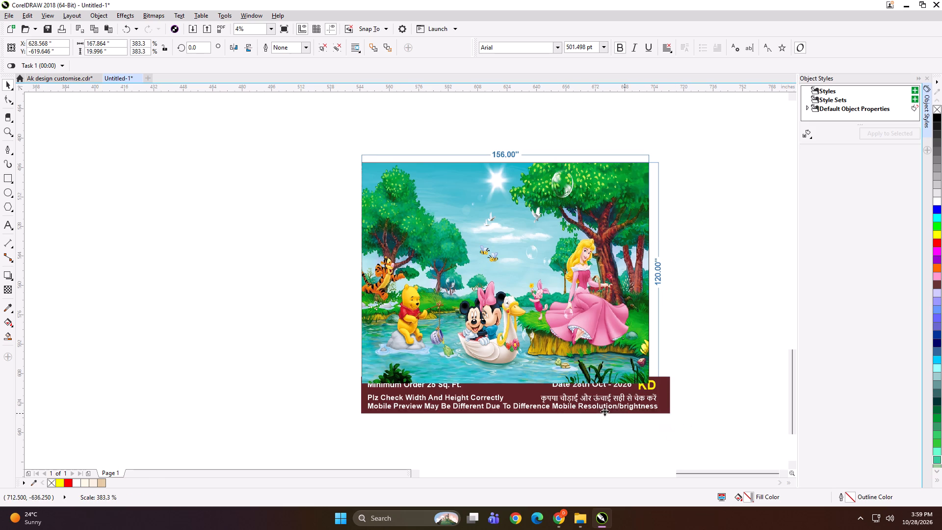
left_click_drag(535, 396, 532, 405)
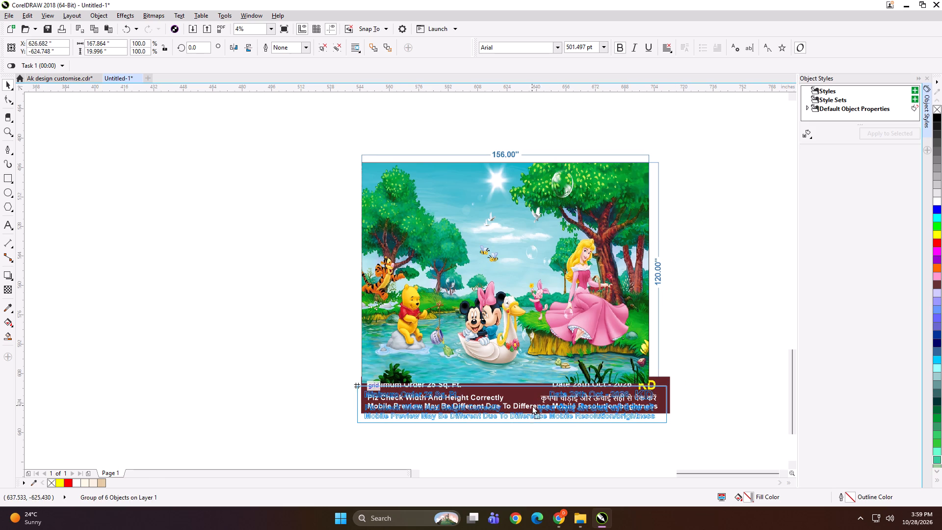
left_click_drag(532, 405, 525, 406)
left_click(305, 291)
View the complete Disney lake layout, with its dimension labels and banner, zoomed to fit in full-screen preview.
scroll(327, 239, "down", 1)
left_click_drag(380, 189, 665, 413)
key("shift+F2")
key("F9")
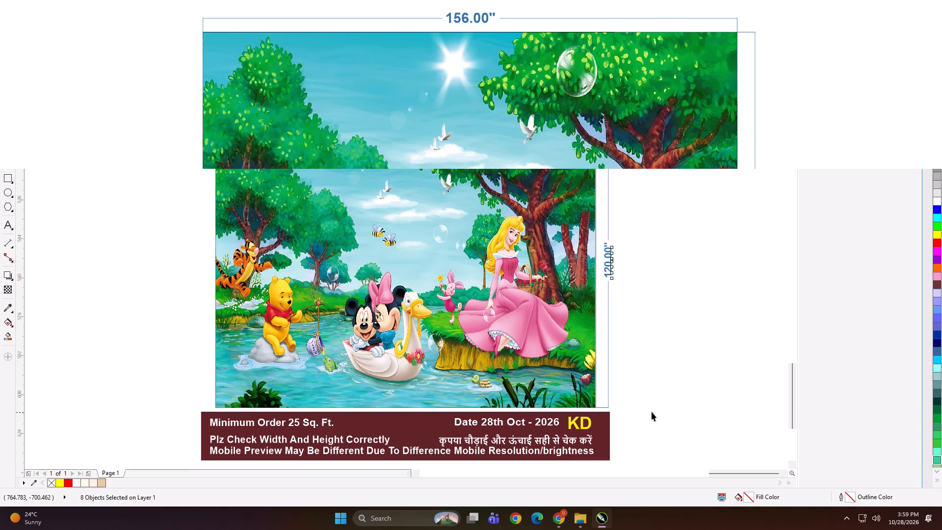
Start a screen capture of the full-screen CorelDRAW preview showing the Disney lake wallpaper with its dimensions and order-note banner.
key("Print")
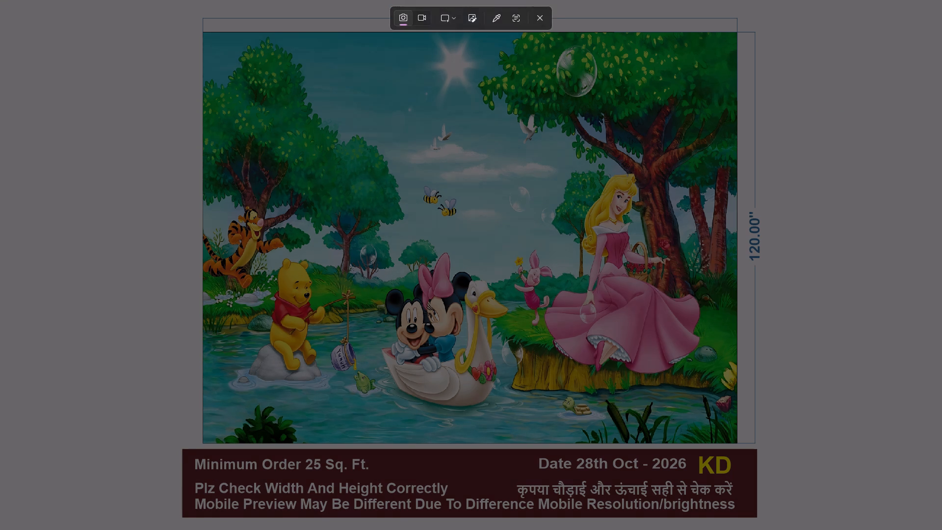
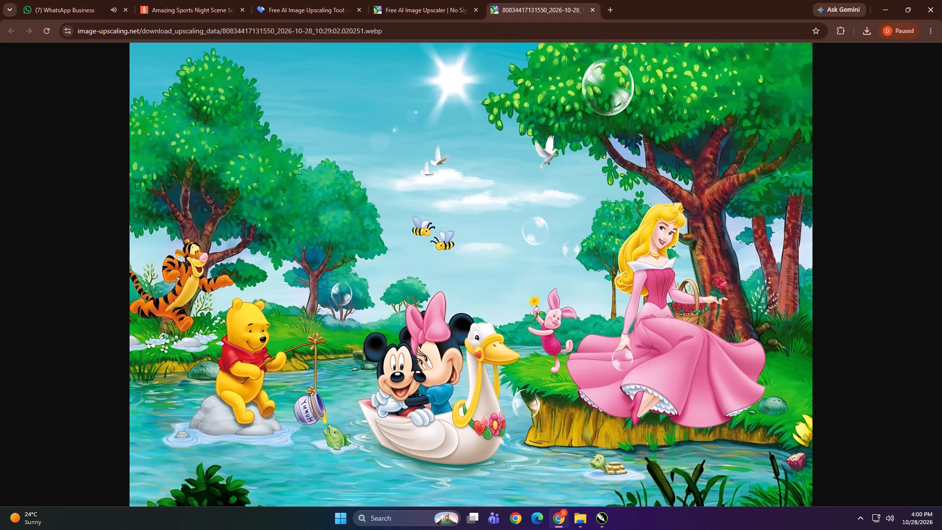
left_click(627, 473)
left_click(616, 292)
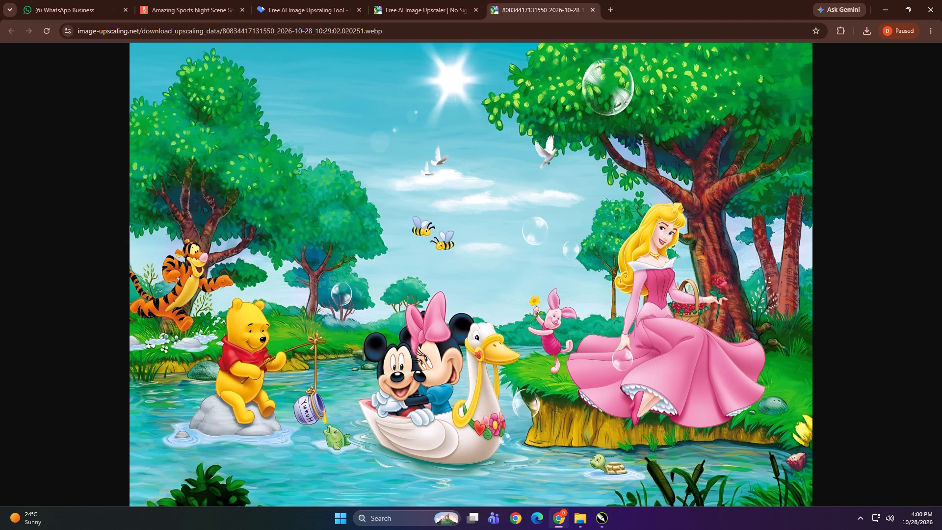
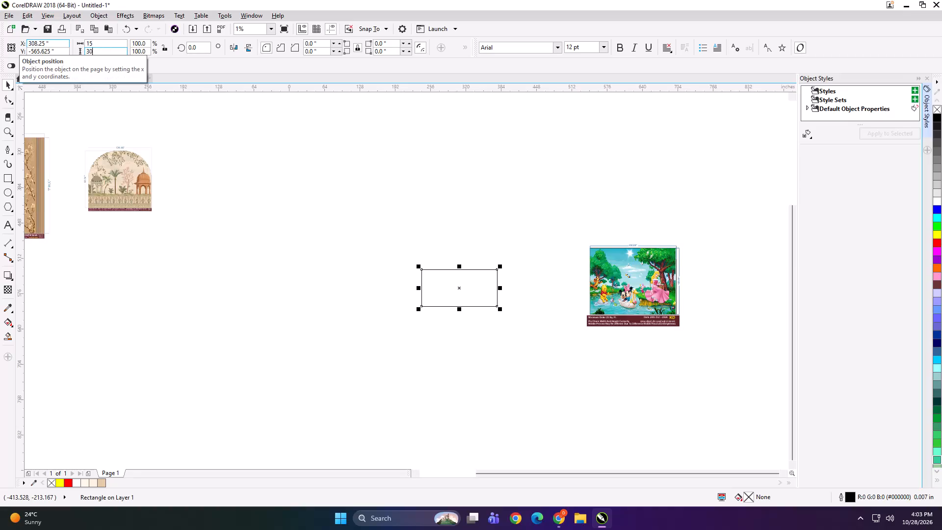
Set the blank rectangle's size to 15 × 30 inches and move it about 30 inches horizontally toward the Disney lake design.
key("Return")
left_click_drag(459, 289, 477, 288)
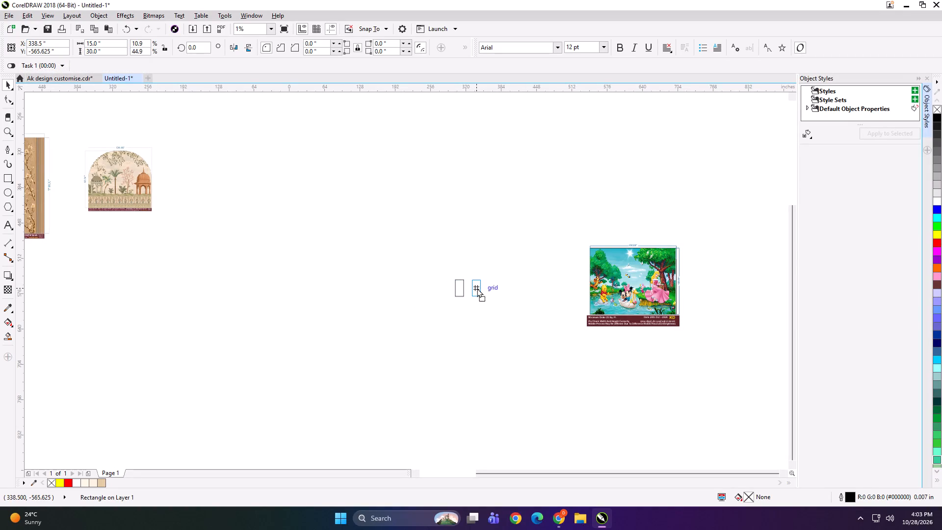
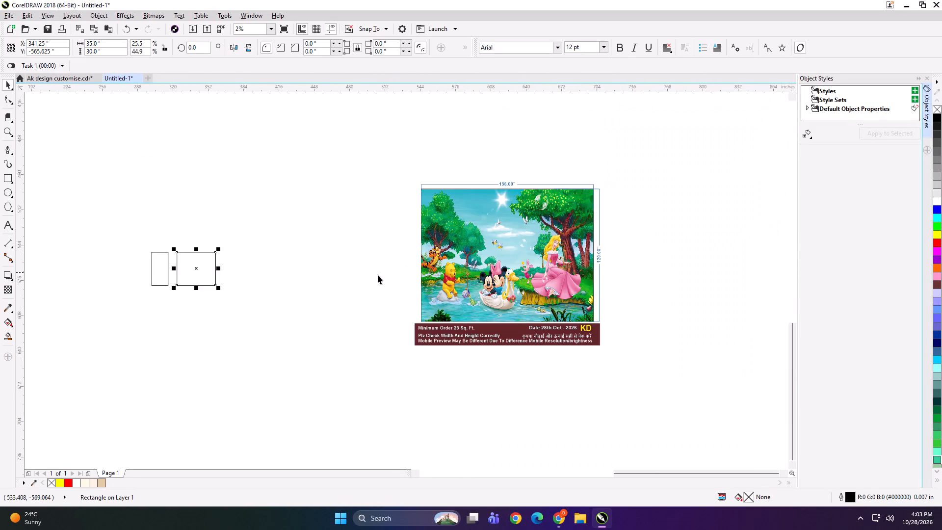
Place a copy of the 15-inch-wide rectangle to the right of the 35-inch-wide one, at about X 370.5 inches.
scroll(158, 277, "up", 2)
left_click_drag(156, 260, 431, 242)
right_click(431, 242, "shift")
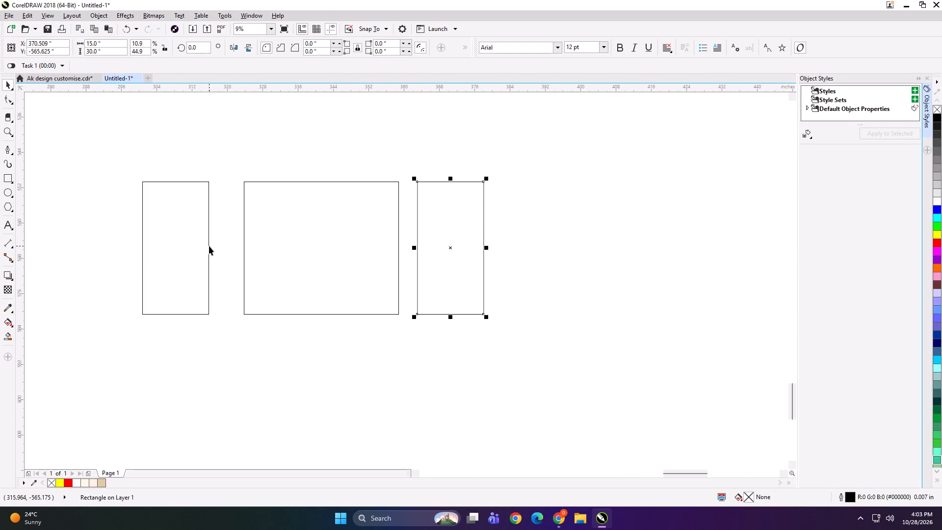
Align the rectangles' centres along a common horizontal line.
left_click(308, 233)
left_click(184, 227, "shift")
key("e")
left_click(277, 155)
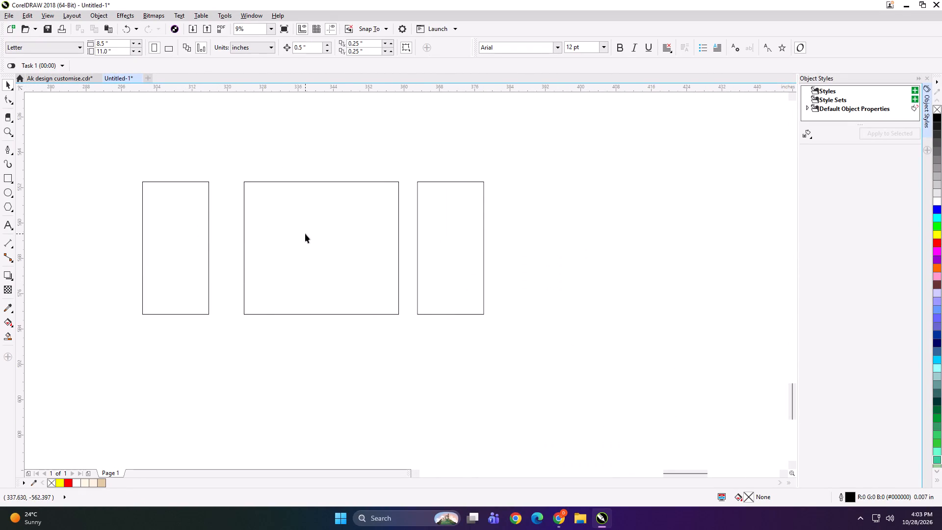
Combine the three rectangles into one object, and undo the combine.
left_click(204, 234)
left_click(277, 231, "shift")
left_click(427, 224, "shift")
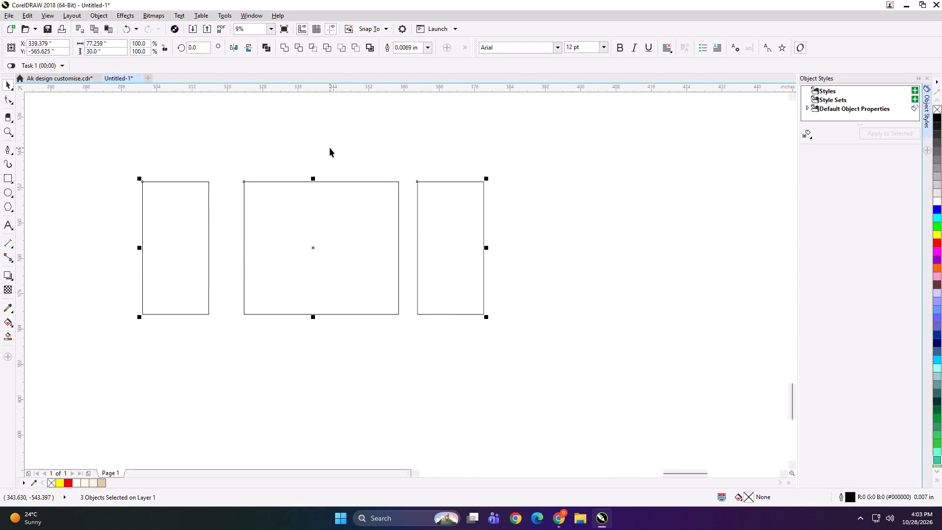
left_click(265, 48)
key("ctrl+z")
Hide the rulers.
left_click(303, 25)
left_click(283, 135)
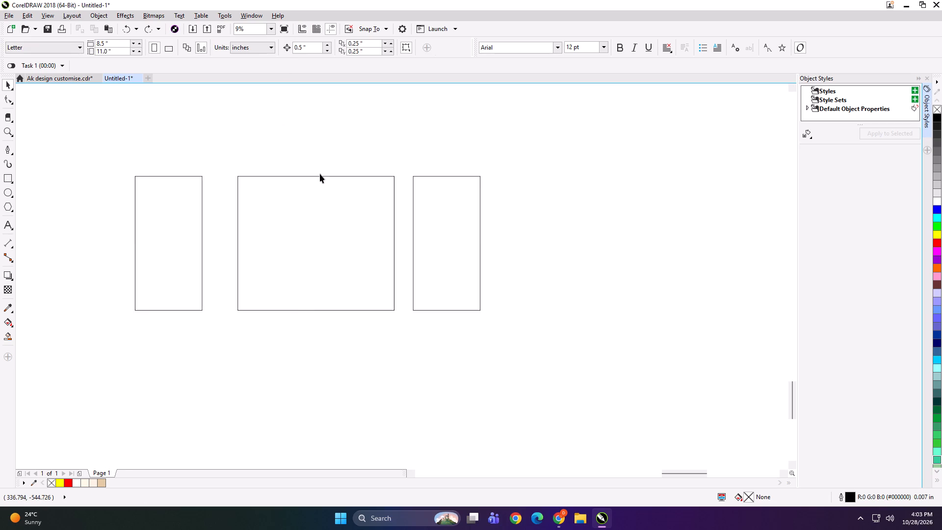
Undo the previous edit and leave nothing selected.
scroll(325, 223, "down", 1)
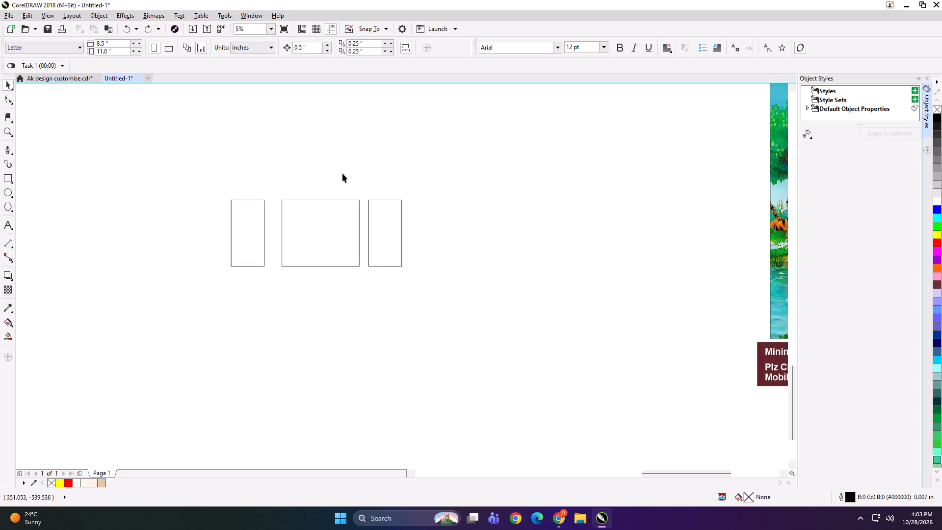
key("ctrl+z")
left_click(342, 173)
Align the left-hand 15-inch-wide rectangle to the left edge of the 35-inch-wide rectangle.
left_click(241, 238)
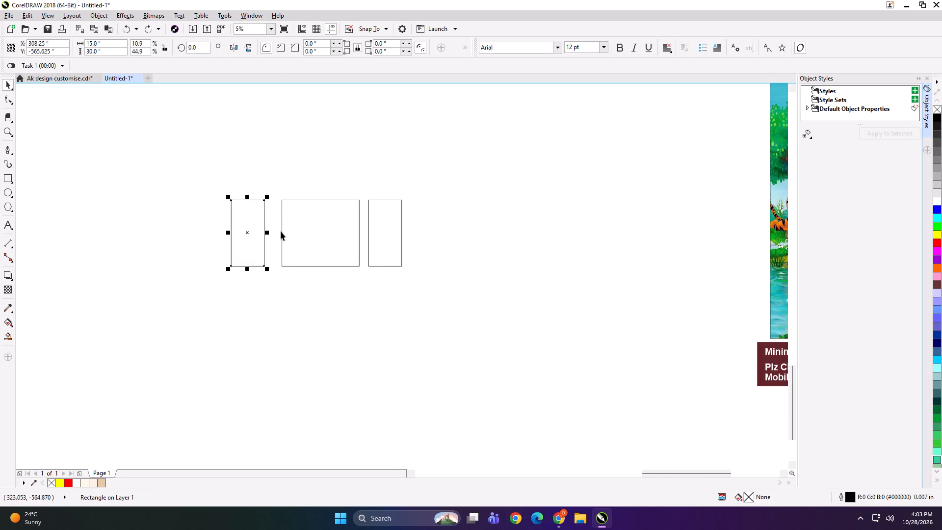
left_click(293, 231, "shift")
key("l")
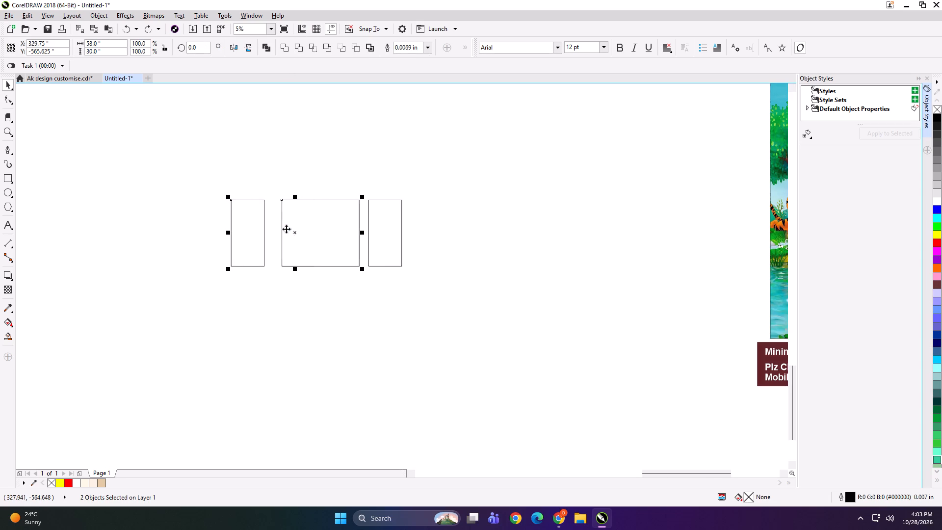
left_click(275, 164)
Mirror the narrow rectangle outward across the wide rectangle's left edge at full 15-inch width, leaving a 1.5-inch gap between them.
left_click(293, 223)
left_click(308, 228, "alt")
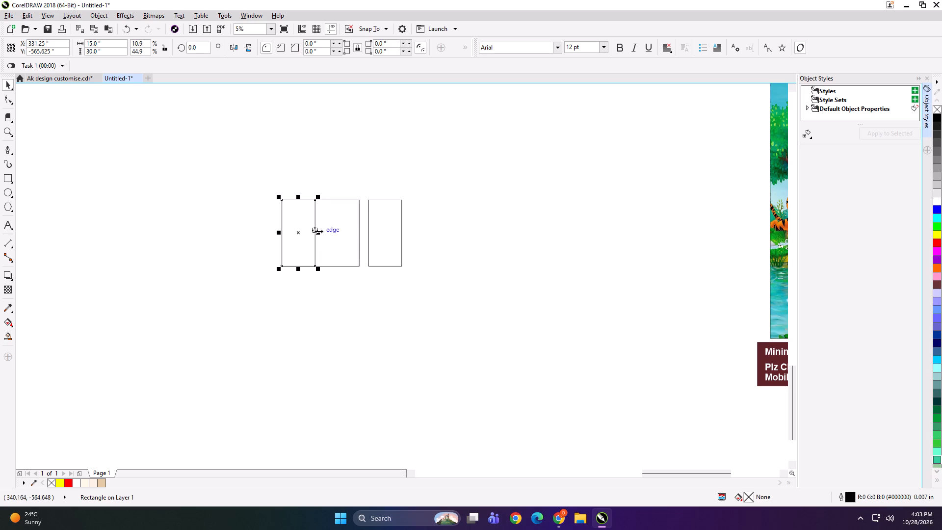
left_click_drag(318, 231, 270, 229)
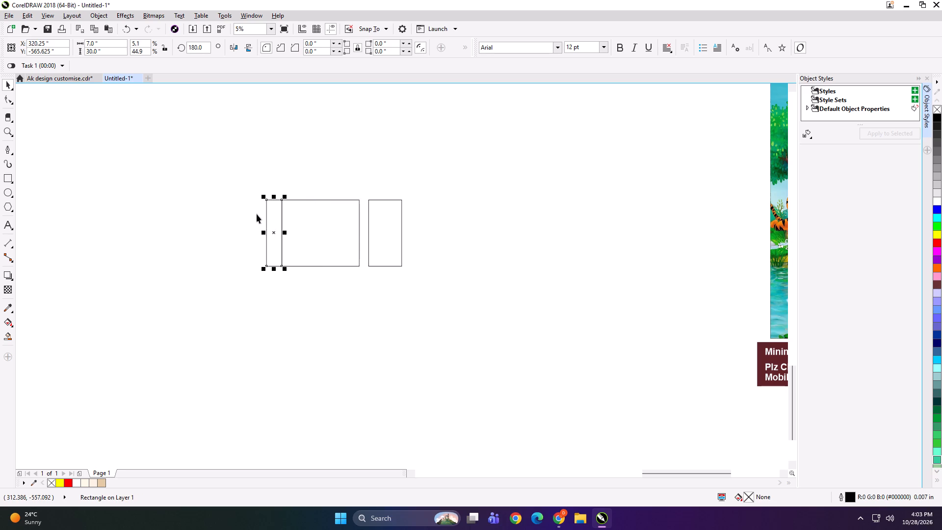
key("ctrl+z")
left_click_drag(319, 232, 253, 232)
key("Left")
key("Left")
key("Left")
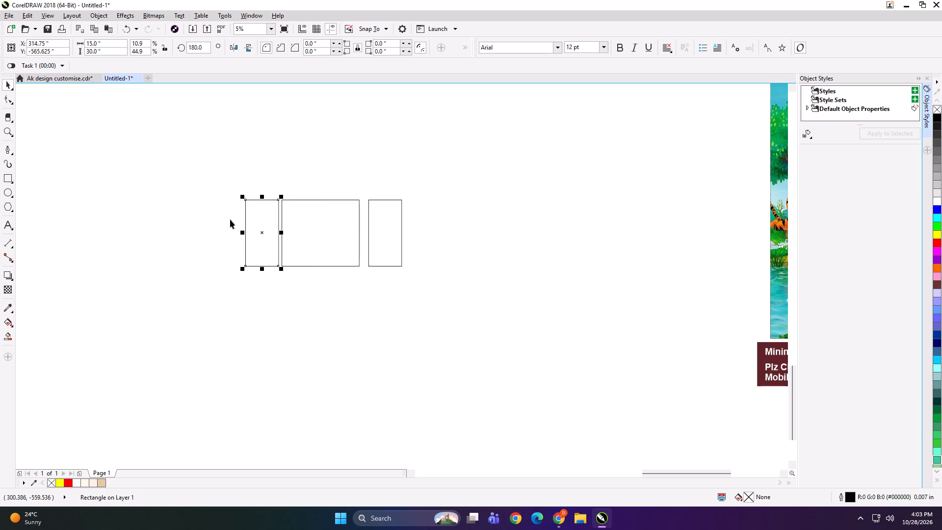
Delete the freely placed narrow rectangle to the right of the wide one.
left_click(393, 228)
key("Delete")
Duplicate the left-hand narrow rectangle in place and align the copy to the wide rectangle's right edge.
left_click(253, 231)
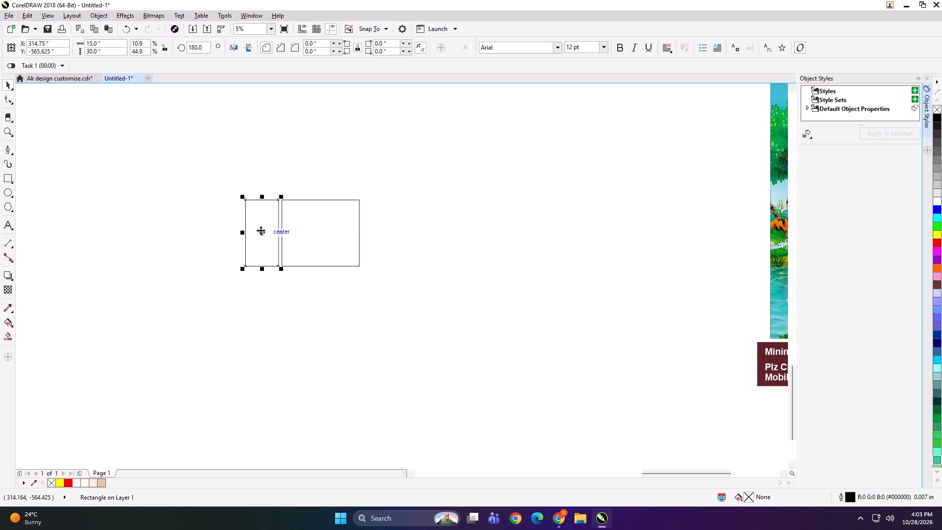
key("plus")
left_click(336, 231, "shift")
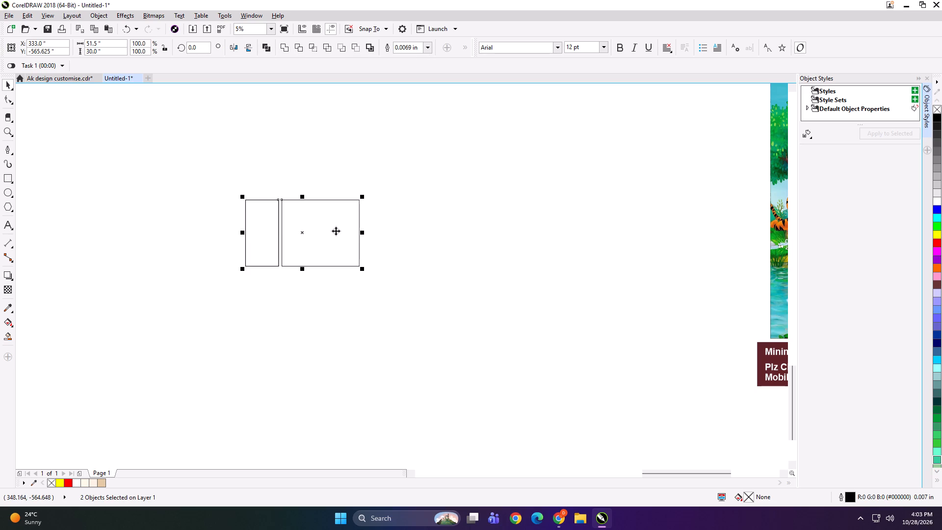
type("TR")
left_click(300, 168)
Mirror the copied rectangle outward across the wide rectangle's right edge at 15-inch width, leaving a 1.5-inch gap.
left_click(338, 238, "alt")
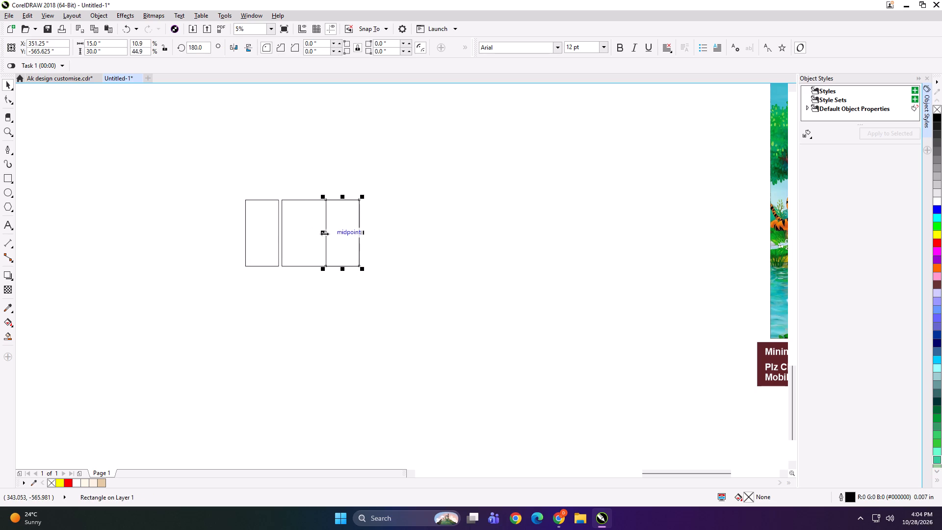
left_click_drag(324, 234, 371, 233)
key("Right")
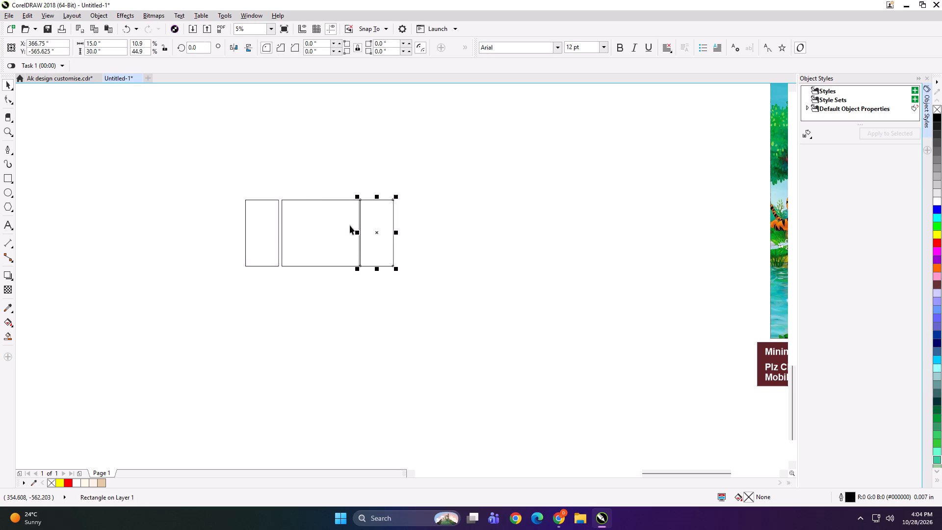
key("Right")
key("Right")
left_click(278, 179)
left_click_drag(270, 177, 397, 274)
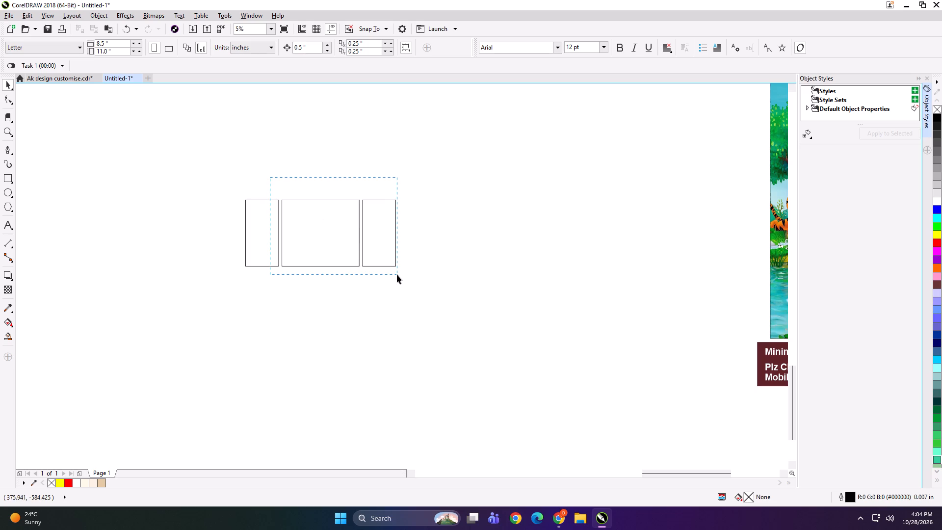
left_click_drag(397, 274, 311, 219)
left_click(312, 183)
Set the nudge distance to 5 inches and nudge the right-hand narrow rectangle further right.
left_click_drag(315, 50, 201, 57)
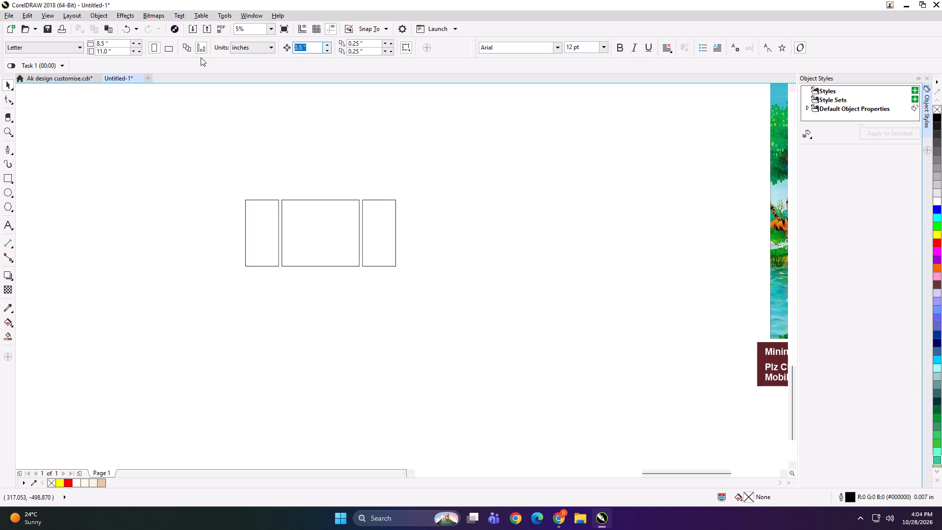
key("5")
key("Return")
left_click(398, 233)
left_click(374, 232)
key("Right")
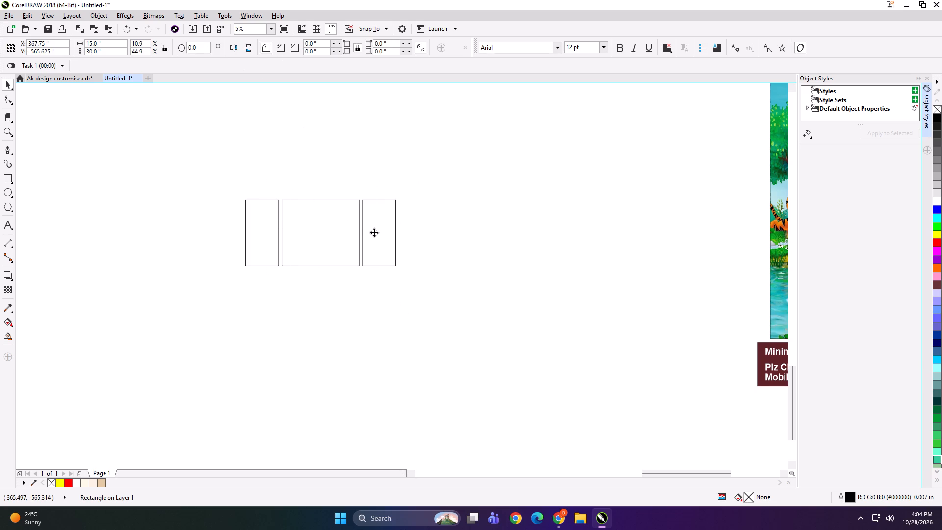
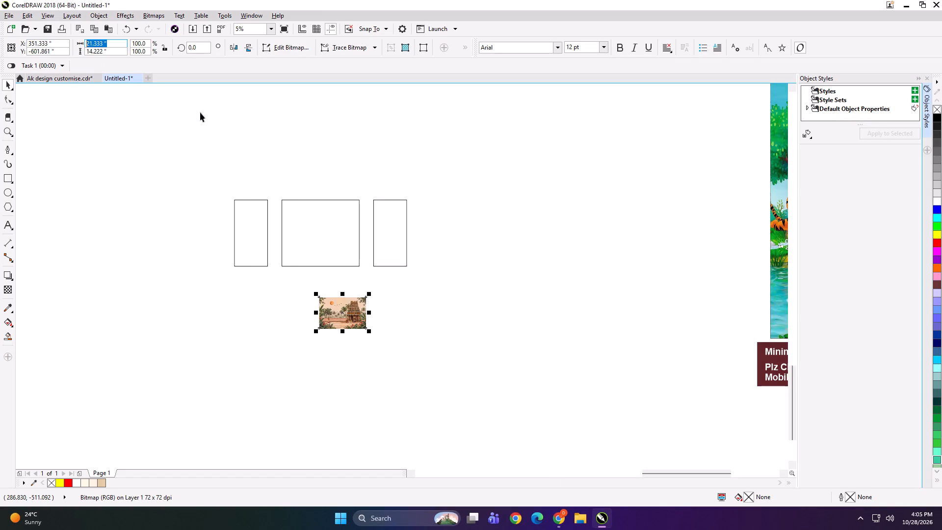
Resize the temple bitmap below the three rectangles to 35 inches wide by 30 inches high.
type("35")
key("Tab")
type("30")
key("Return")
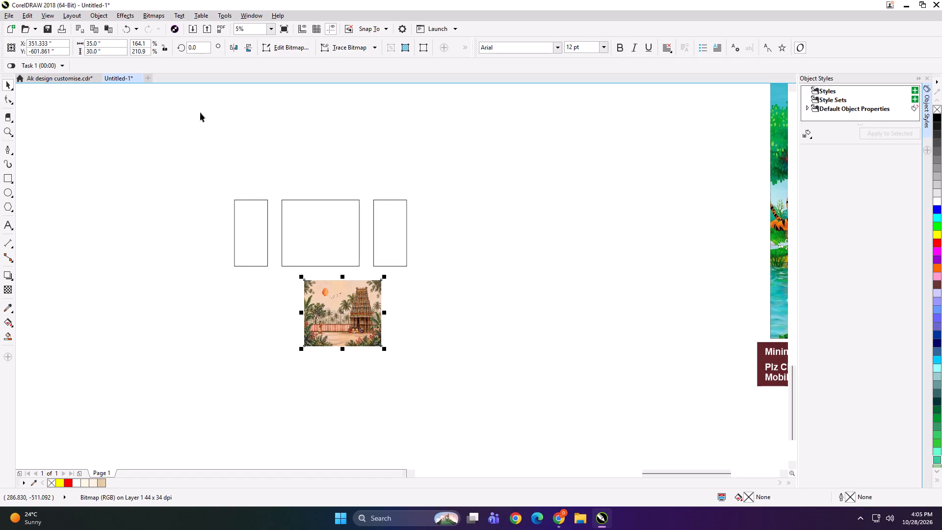
scroll(234, 289, "up", 1)
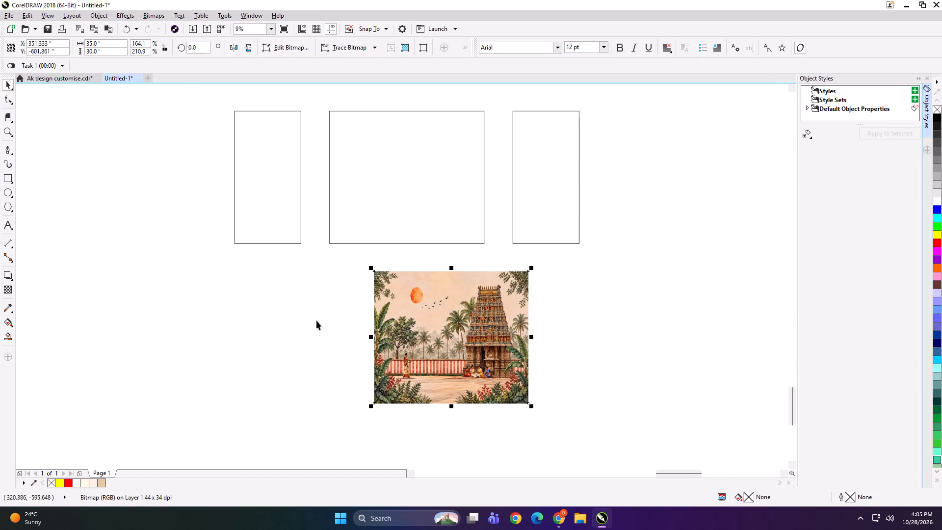
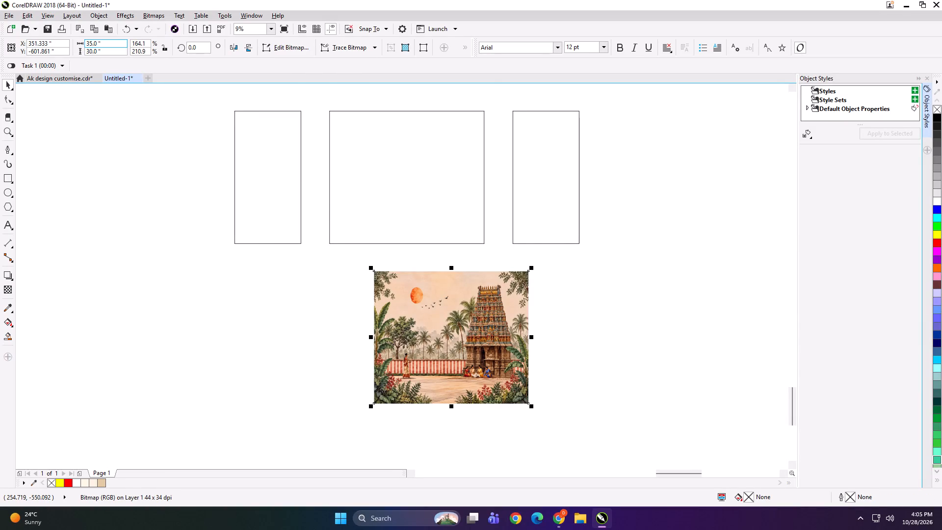
Widen the temple image by 15 inches, to a width of 50 inches.
type("+15")
key("Return")
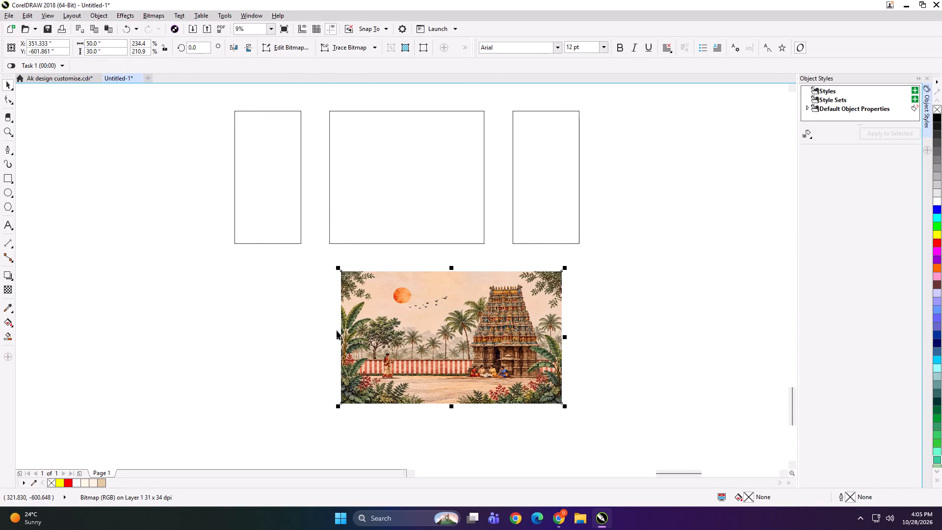
Create a rectangle framing the temple image and set the rectangle's width to 15 inches.
scroll(497, 345, "up", 2)
scroll(458, 300, "down", 1)
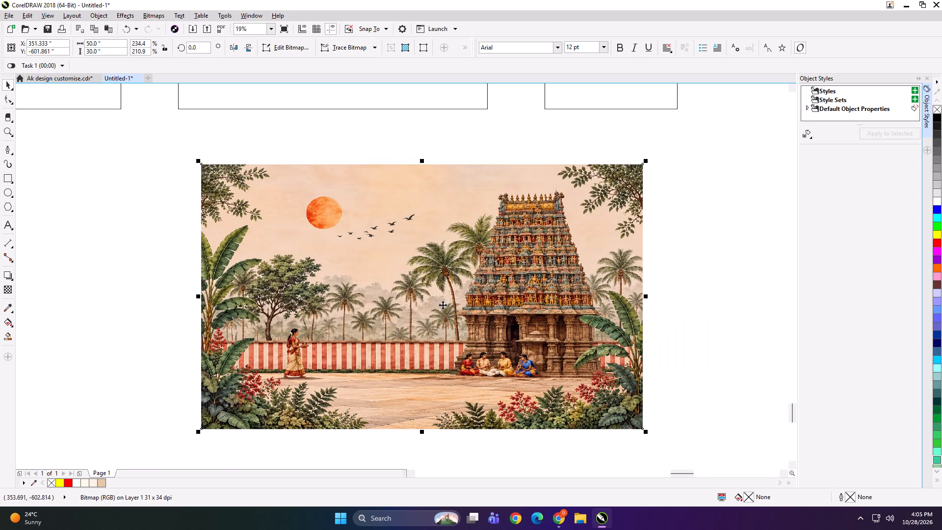
scroll(440, 281, "down", 1)
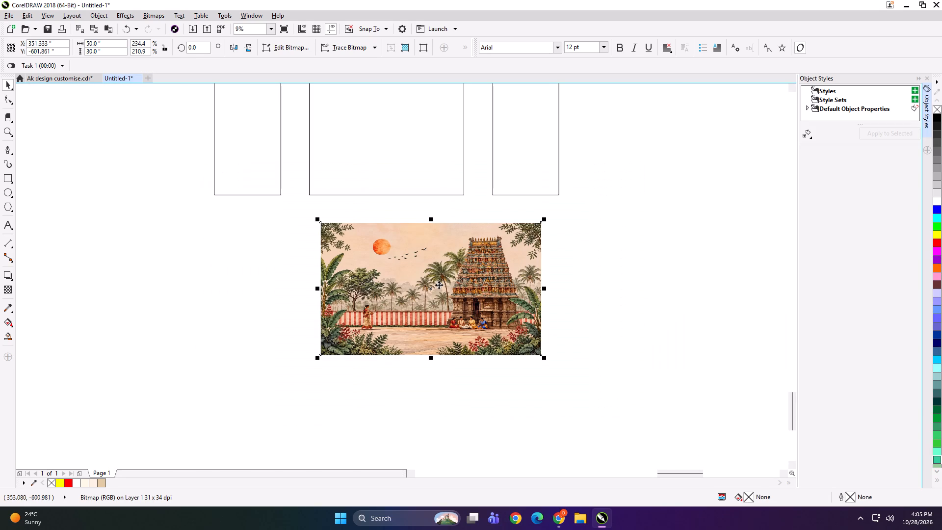
double_click(7, 178, "shift")
key("shift+space")
left_click_drag(107, 41, 26, 52)
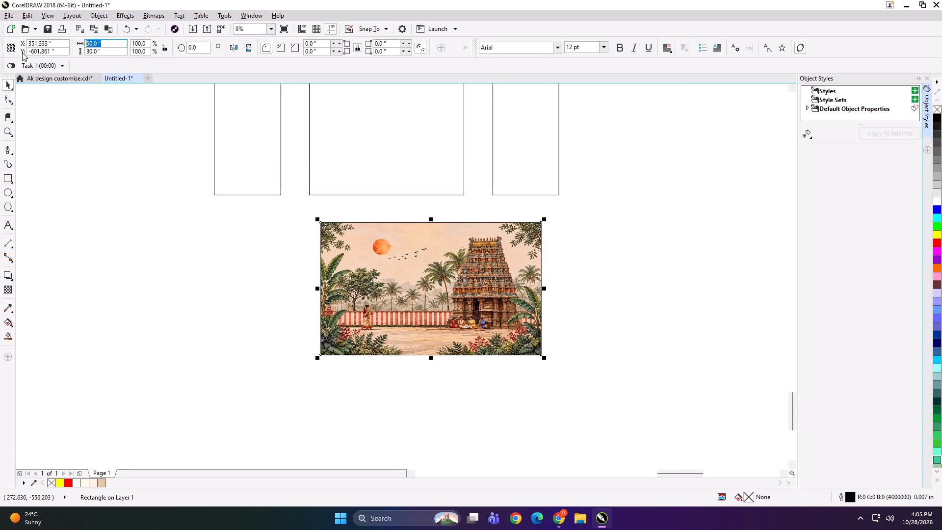
type("15")
key("Return")
Select the temple image together with the 15-inch-wide rectangle over it.
left_click(359, 298, "shift")
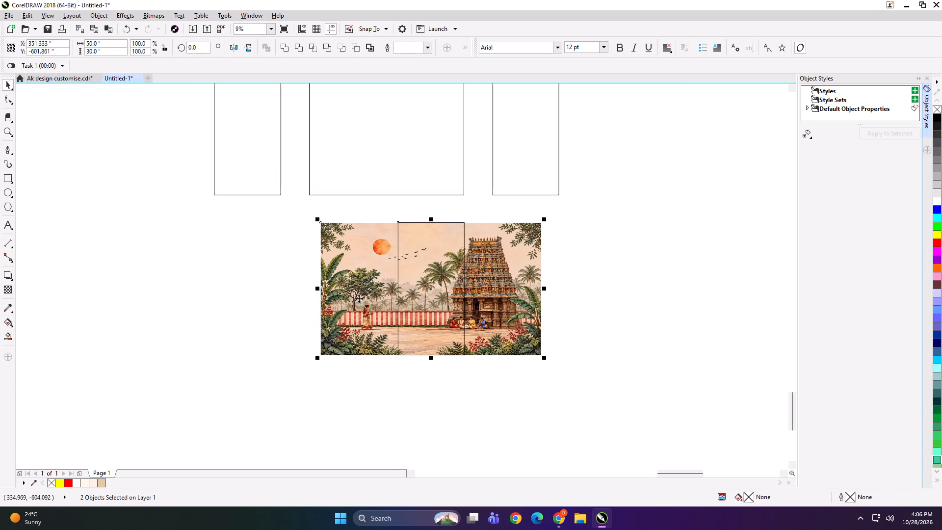
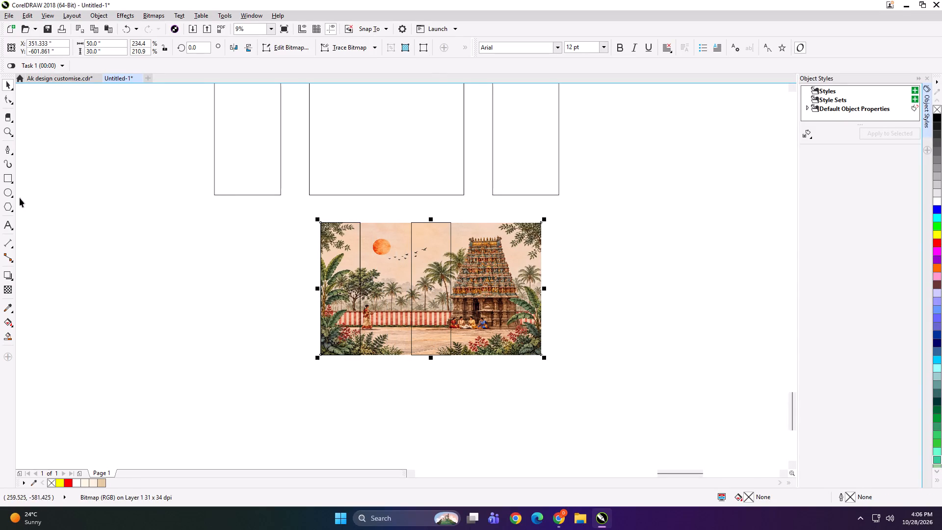
Create a rectangle framing the whole temple image and narrow it from its left side to about 41 inches wide.
double_click(10, 181, "shift")
key("space")
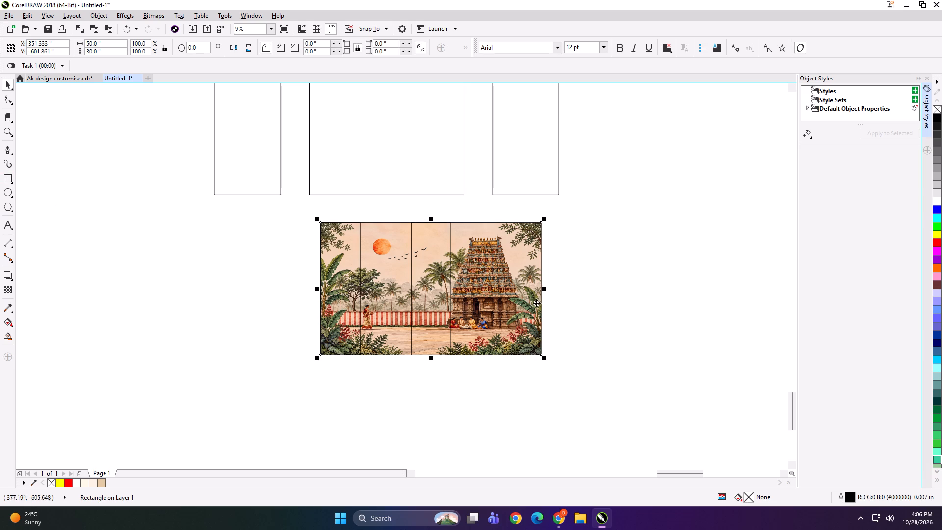
left_click_drag(317, 289, 349, 289)
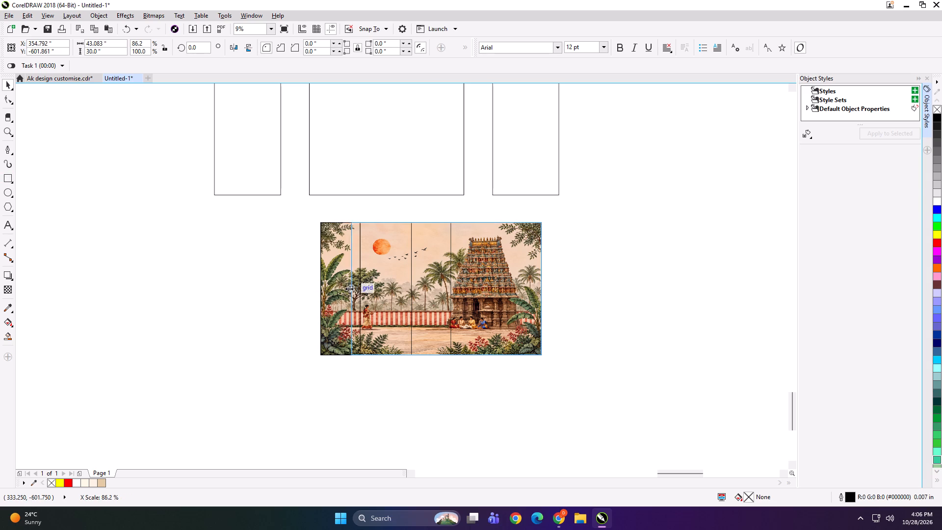
left_click_drag(349, 289, 356, 289)
Group the narrow rectangle over the image's left end with the 41-inch-wide rectangle beside it.
left_click(430, 279)
left_click(384, 257, "shift")
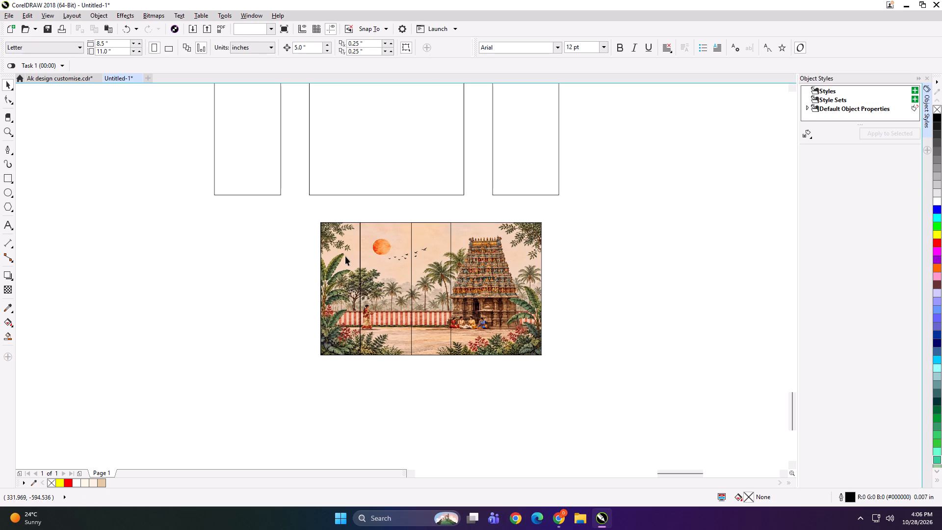
left_click(345, 256, "shift")
key("ctrl+g")
left_click(376, 270, "shift")
left_click(456, 267, "shift")
left_click(441, 265, "shift")
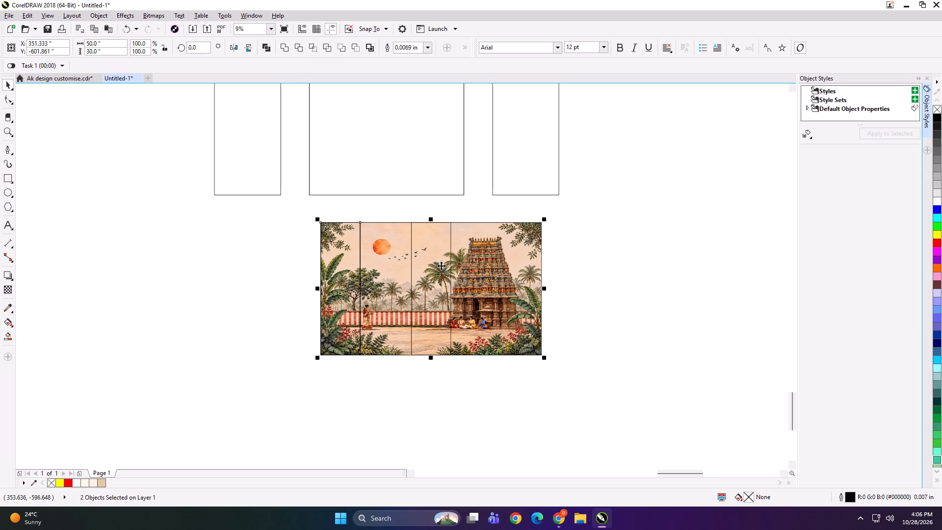
key("ctrl+g")
left_click(462, 412)
Duplicate the temple image and PowerClip one copy inside the grouped pair of rectangles.
left_click(485, 287, "alt")
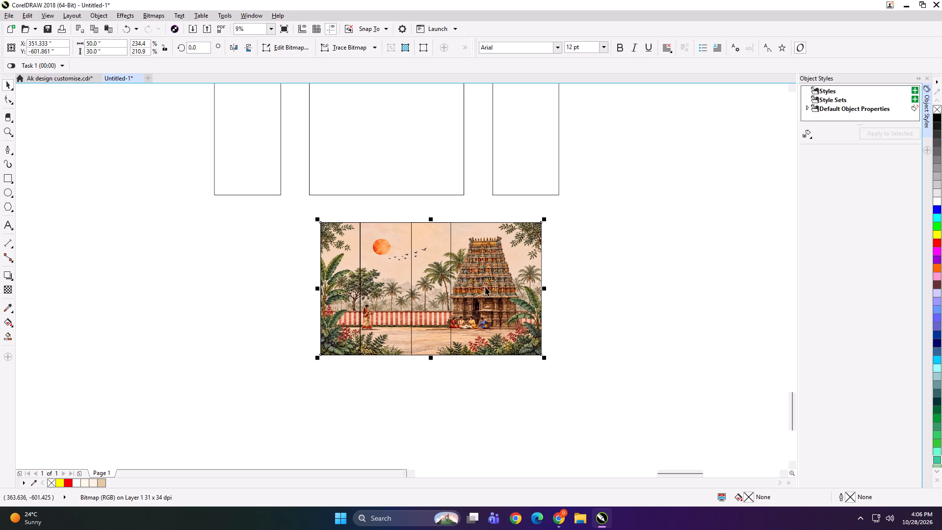
key("plus")
key("shift+Return")
left_click(470, 288)
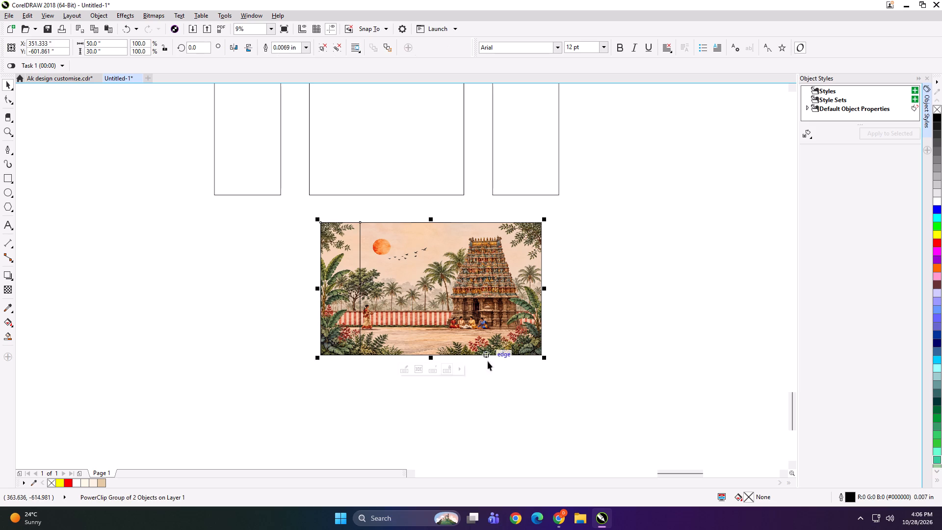
left_click(491, 376)
Move the clipped group aside and PowerClip the remaining temple image into the narrow rectangle near its middle.
left_click_drag(462, 304, 183, 359)
left_click(391, 307)
key("shift+Return")
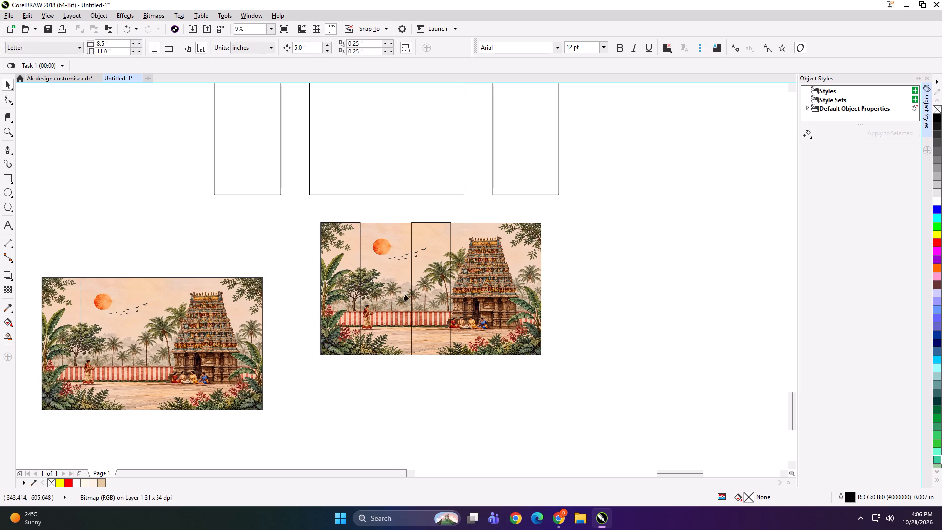
left_click(429, 287)
Delete the leftover narrow rectangle at the left end of the image's original spot.
left_click(333, 296)
key("Delete")
key("Delete")
Bring the clipped group beside the palm-tree strip, ungroup it, and separate its banana-plant strip from the temple panel.
left_click_drag(221, 320, 338, 276)
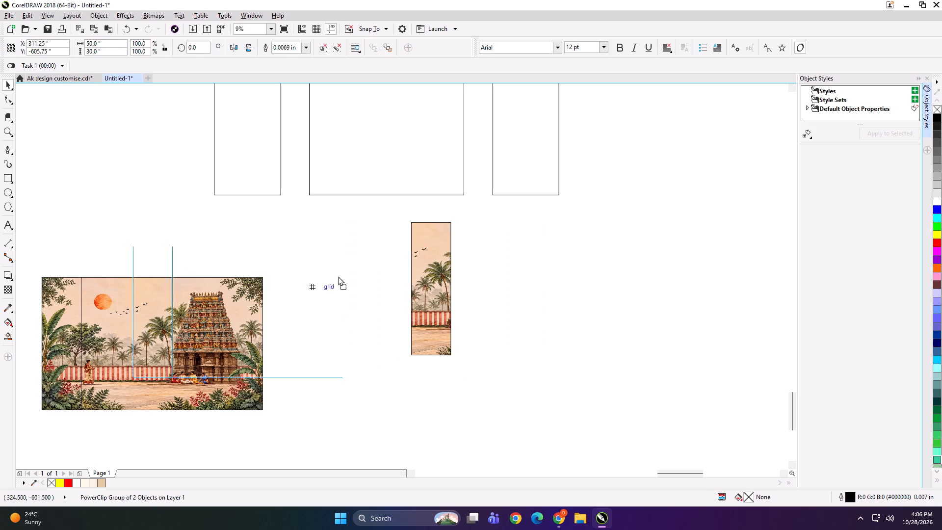
left_click_drag(338, 276, 348, 273)
key("ctrl+u")
left_click(135, 277)
left_click_drag(182, 282, 168, 282)
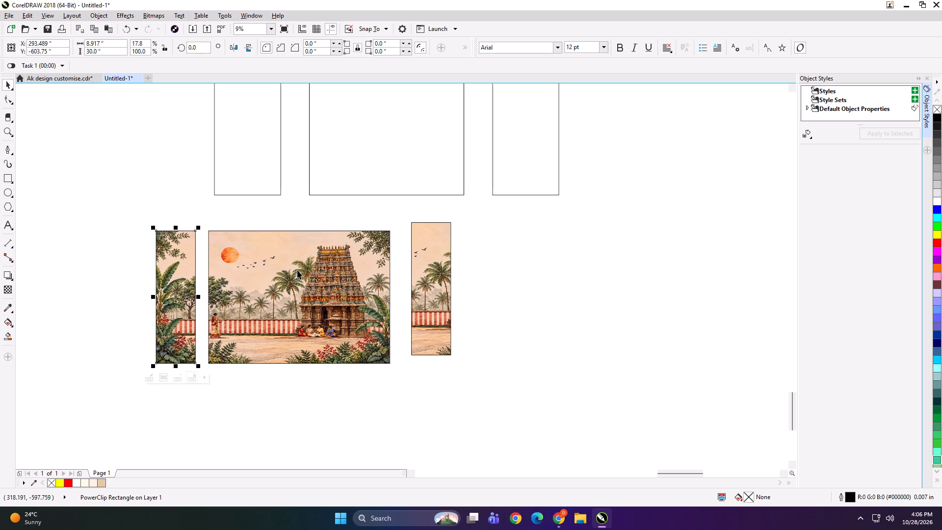
Resize the clipped palm-tree strip and the banana-plant strip to 15 by 30 inches each.
left_click(297, 270)
left_click(424, 264)
left_click(115, 44)
key("ctrl+a")
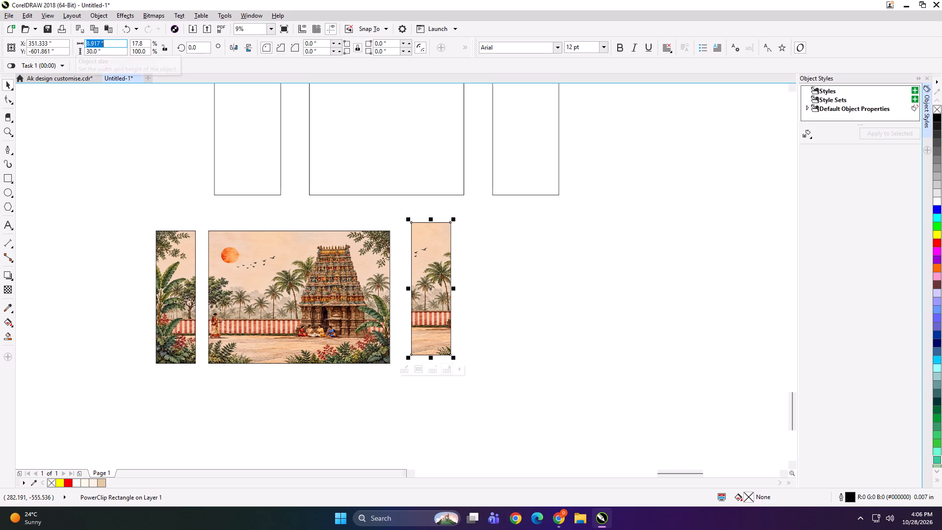
type("15")
key("Tab")
type("30")
key("Return")
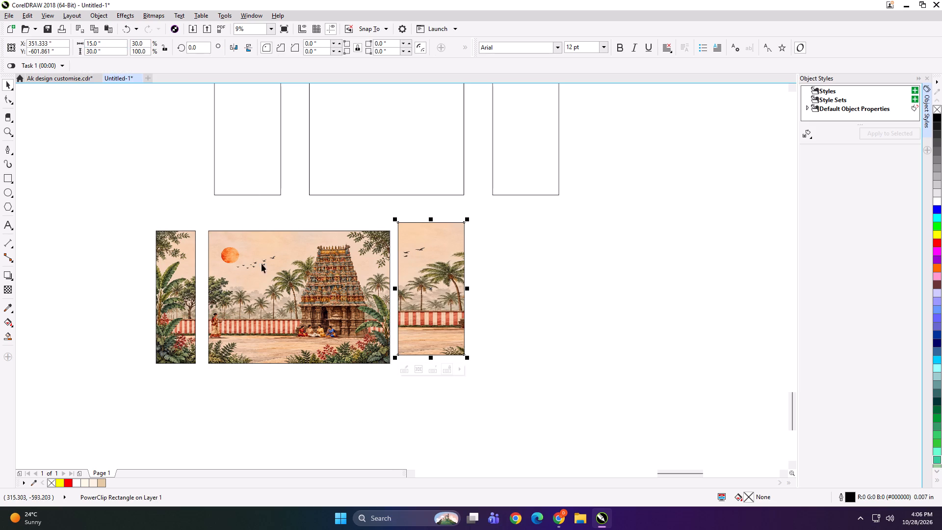
left_click(177, 291)
key("ctrl+r")
Set the clipped temple panel's width to 35 inches.
left_click(288, 287)
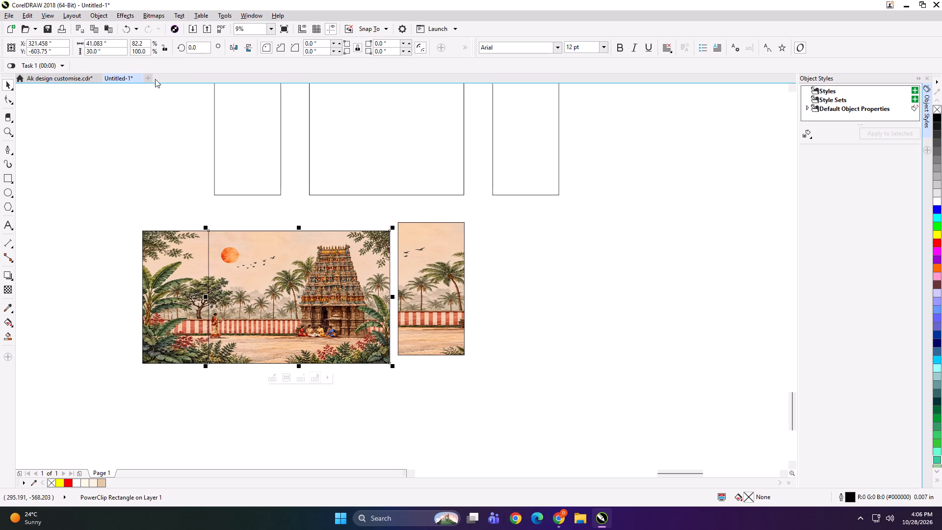
left_click_drag(110, 41, 44, 51)
type("35")
key("Return")
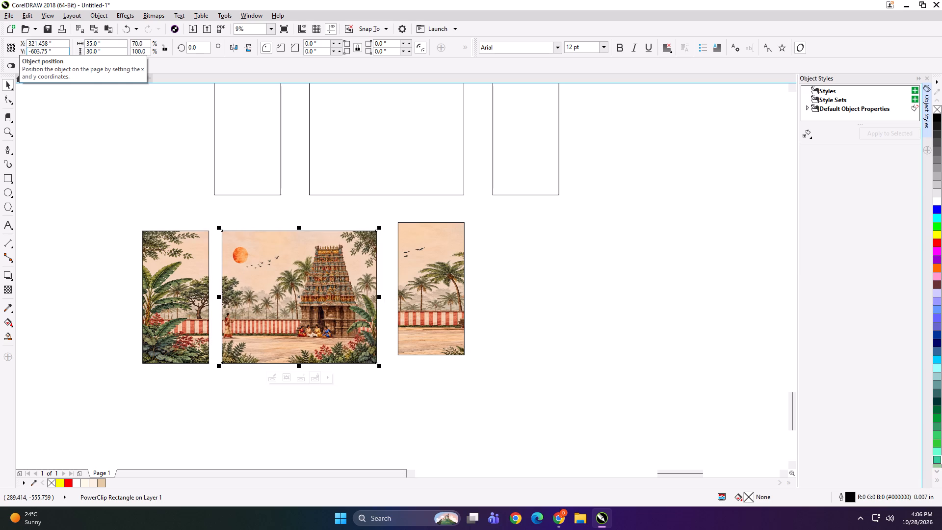
Align the temple panel's horizontal and vertical centers to the large empty middle frame.
left_click(393, 130, "shift")
key("c")
key("e")
left_click(533, 267)
Stretch the image inside the banana-plant panel upward to a height of about 38 inches.
left_click(167, 296)
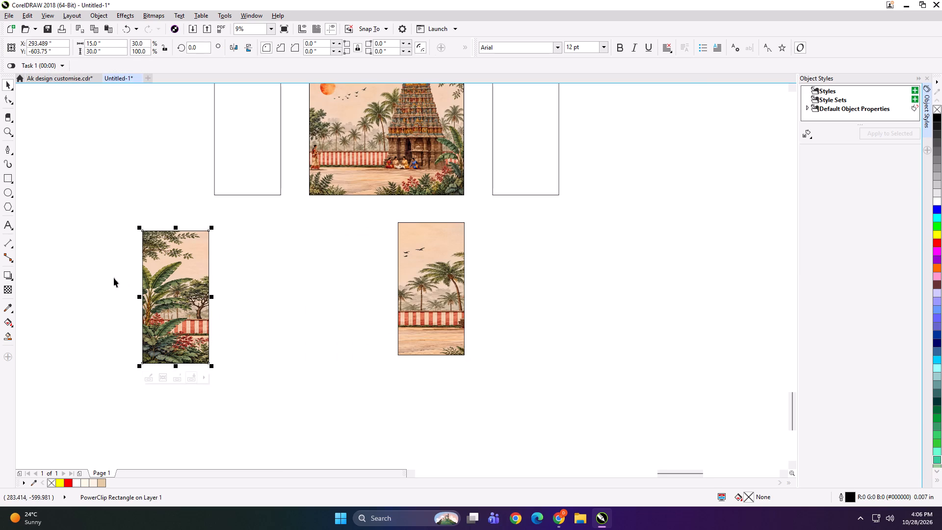
scroll(104, 279, "up", 1)
left_click(137, 258, "alt")
left_click(256, 260, "alt")
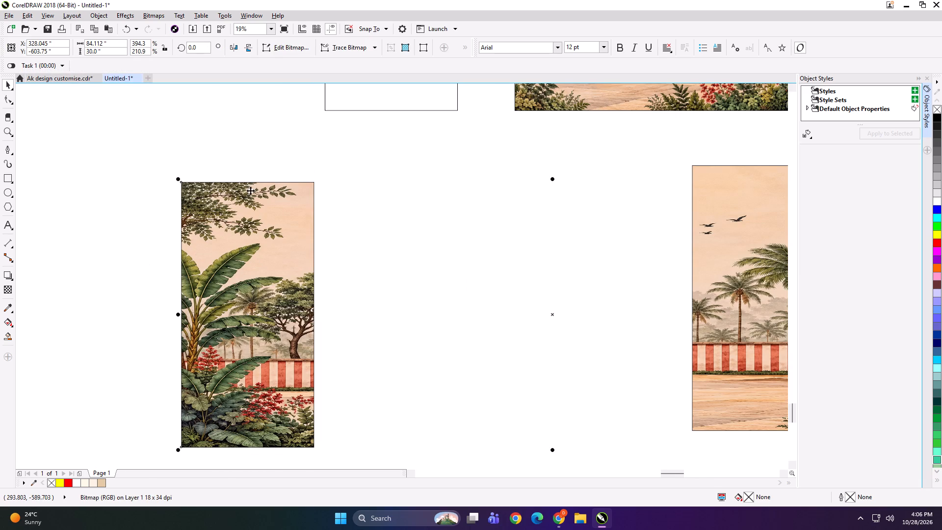
scroll(257, 222, "down", 1)
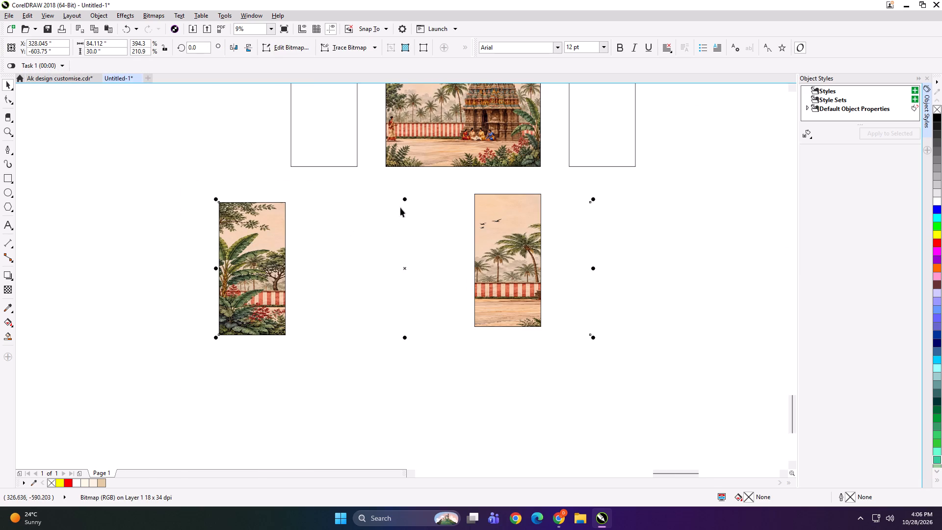
left_click_drag(405, 200, 405, 164)
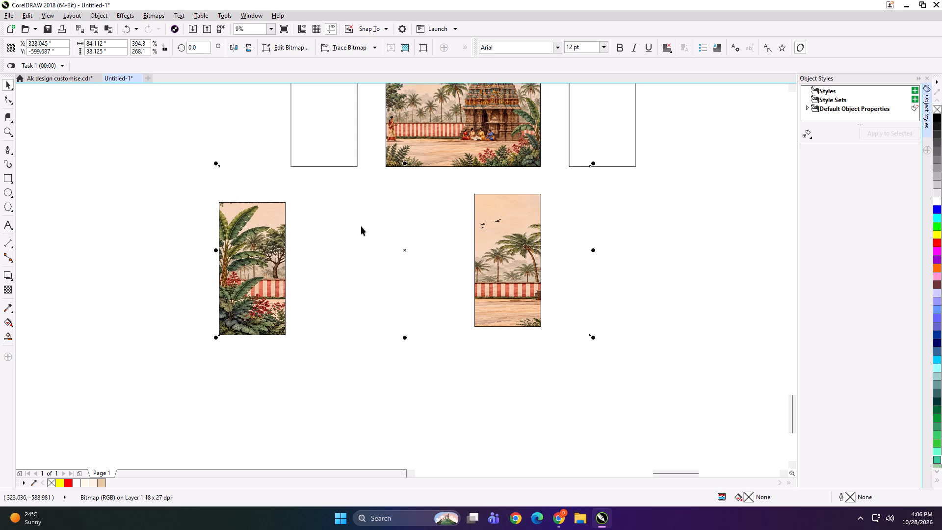
left_click(154, 306)
Align the banana-plant panel's horizontal and vertical centers to the empty left frame.
left_click(244, 261)
left_click(313, 140, "shift")
key("c")
key("e")
left_click(204, 213)
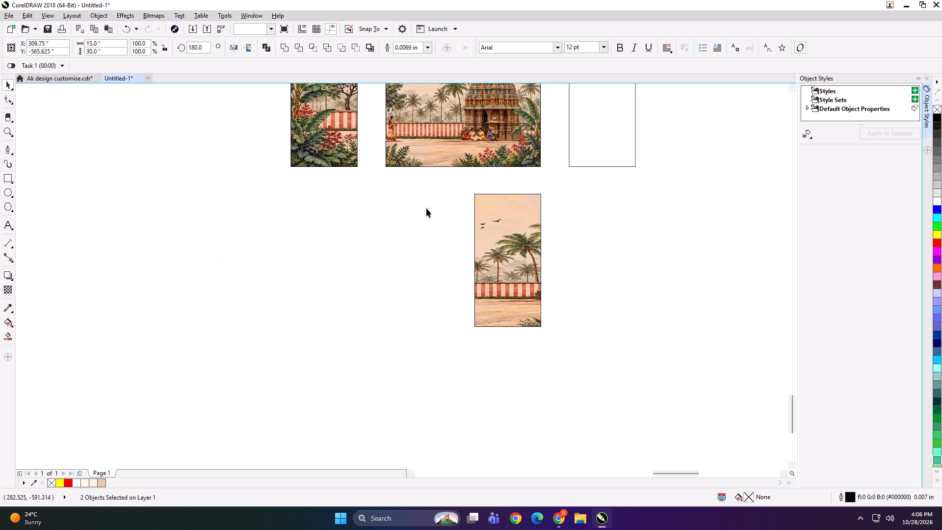
Stretch the image inside the palm-tree panel upward so it extends above the panel's top edge.
left_click(532, 236)
left_click(506, 248, "alt")
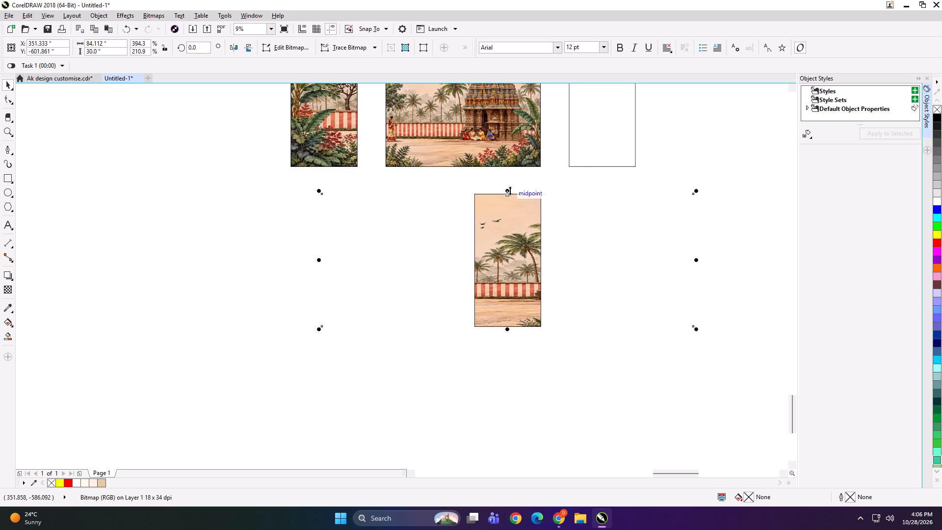
left_click_drag(508, 190, 507, 164)
left_click(385, 340)
Align the palm-tree panel's horizontal and vertical centers to the empty right frame.
left_click(517, 302)
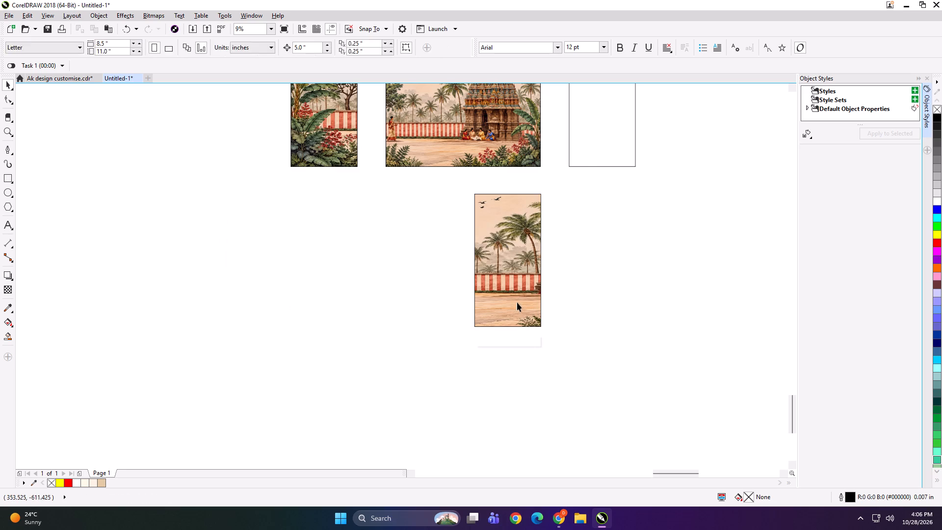
left_click(585, 156, "shift")
key("c")
key("e")
left_click(495, 291)
Dimension the banana-plant panel's width, placing the dimension above the panel.
scroll(490, 308, "down", 1)
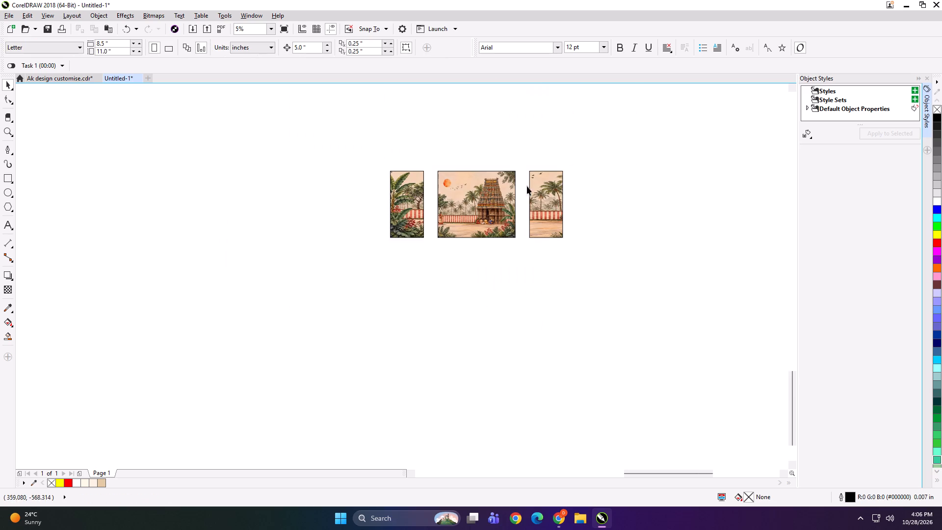
scroll(538, 171, "up", 3)
scroll(545, 212, "up", 1)
scroll(522, 188, "down", 3)
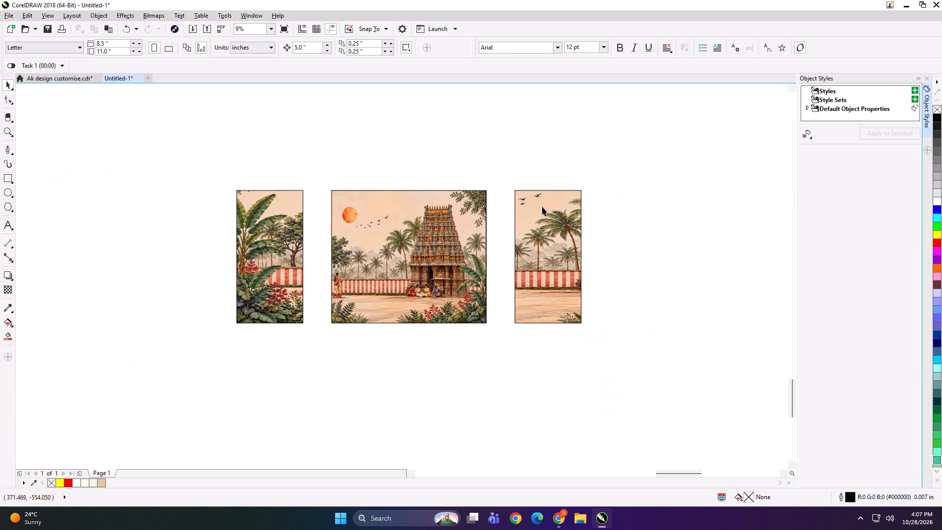
left_click(435, 160)
left_click(8, 243)
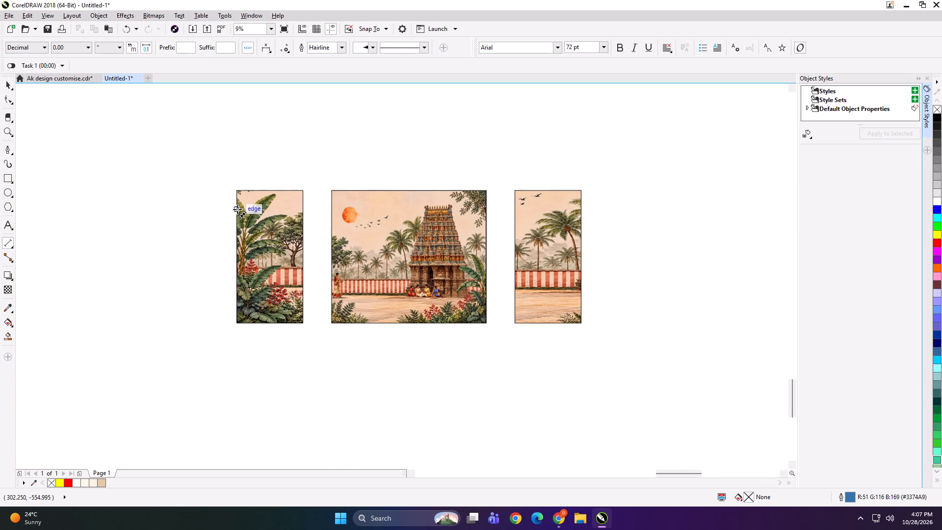
left_click_drag(237, 209, 299, 209)
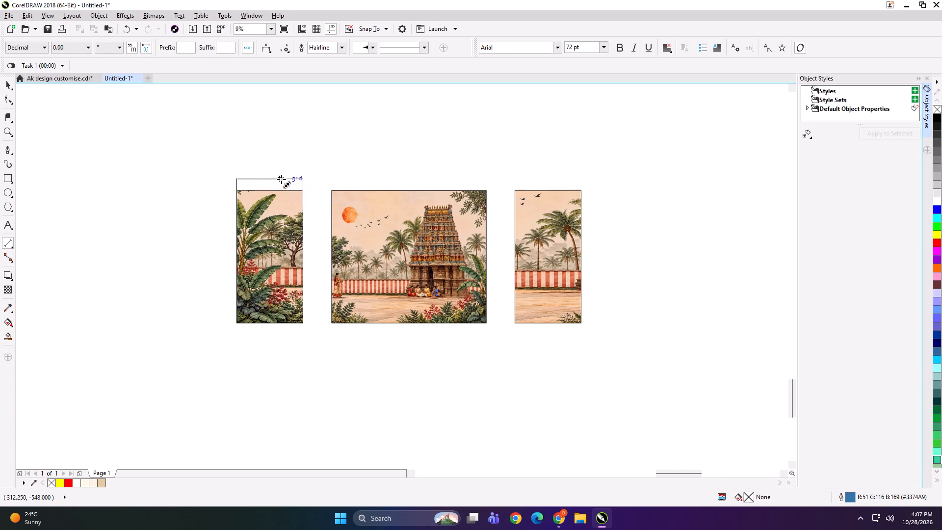
left_click(281, 179)
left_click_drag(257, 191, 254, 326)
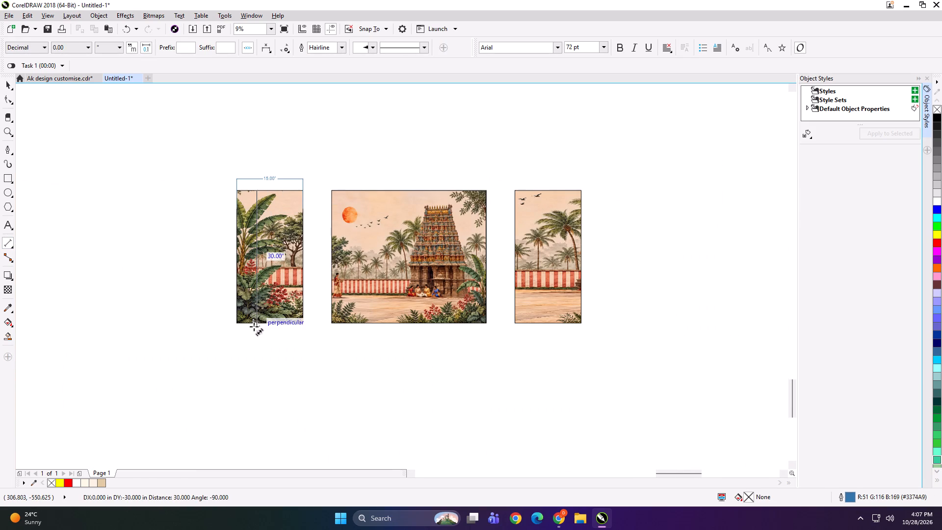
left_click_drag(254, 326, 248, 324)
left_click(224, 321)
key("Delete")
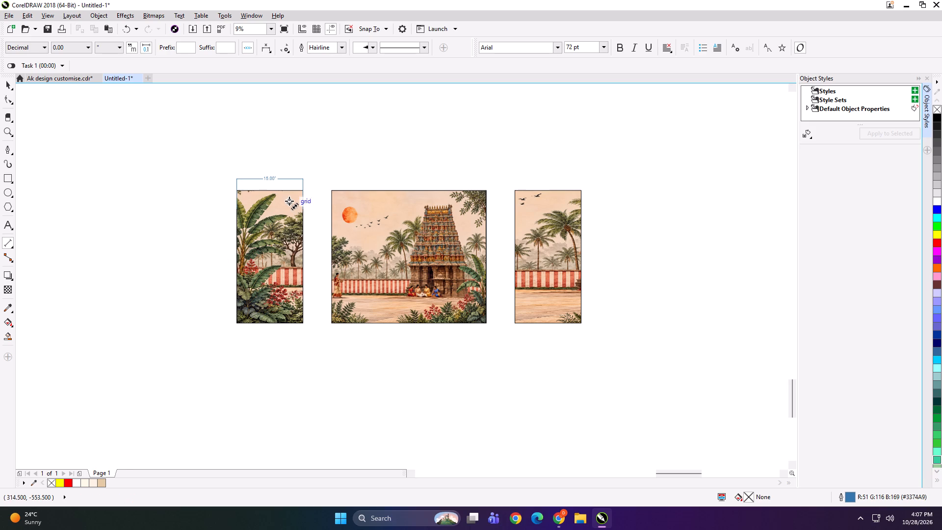
Dimension the banana-plant panel's height, placing the dimension outside its left edge.
left_click_drag(287, 190, 282, 311)
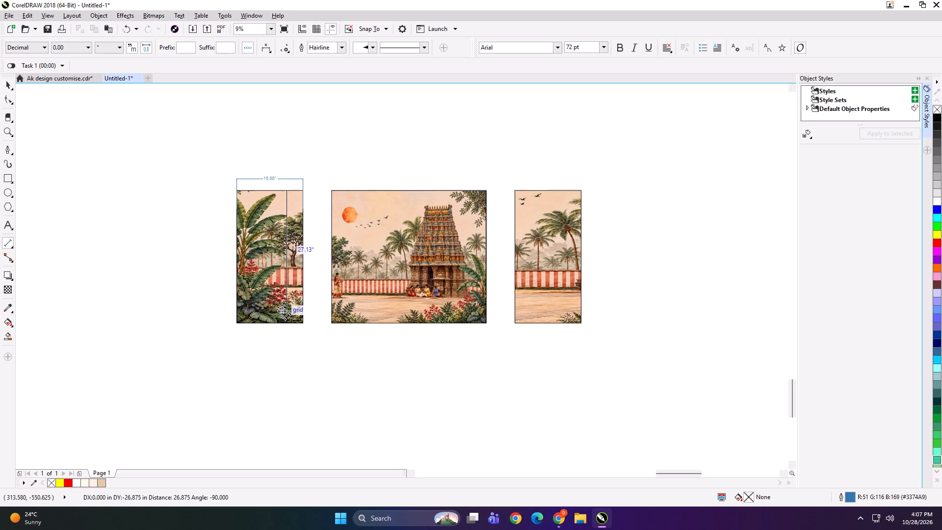
left_click_drag(282, 311, 287, 323)
left_click(220, 319)
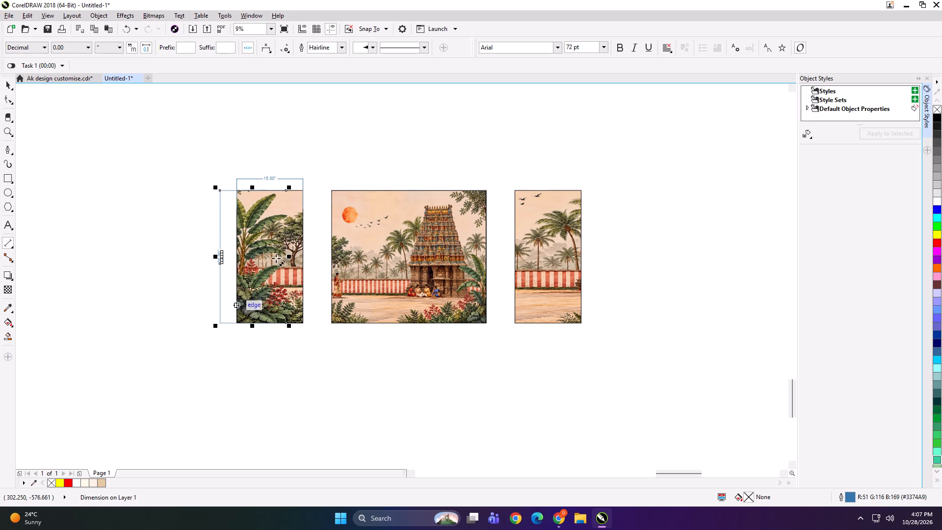
Dimension the middle temple panel's width, placing the dimension above the panel.
left_click_drag(331, 203, 486, 205)
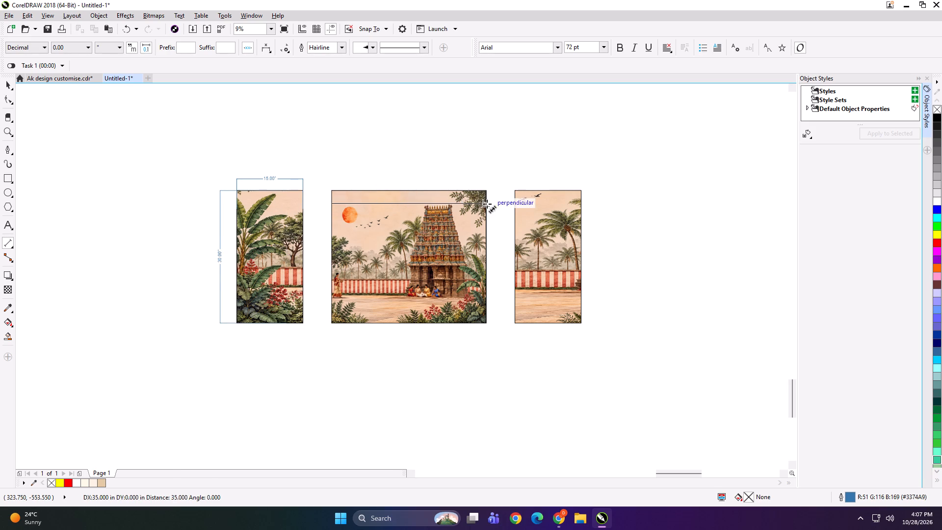
left_click(450, 177)
Dimension the palm-tree panel's width above it and its height outside its right edge.
left_click_drag(513, 203, 573, 200)
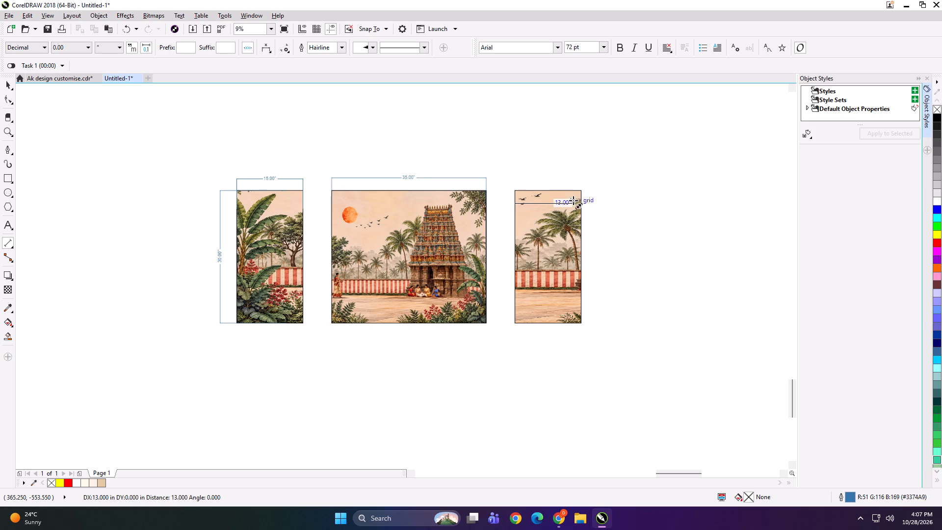
left_click_drag(573, 200, 581, 206)
left_click(561, 178)
left_click_drag(558, 189, 557, 327)
left_click(594, 301)
key("space")
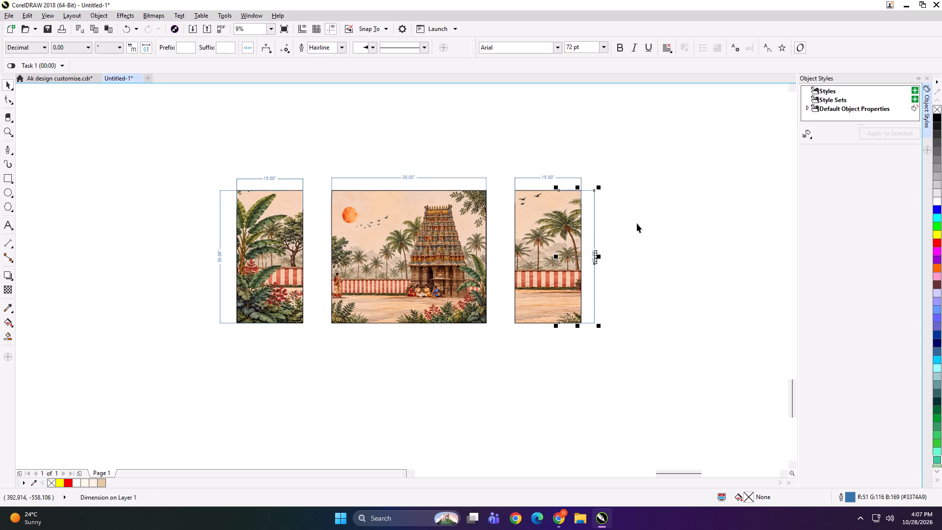
Set the font size of all five dimension labels to 300 pt.
left_click_drag(635, 229, 145, 290)
left_click_drag(234, 141, 560, 186, "shift")
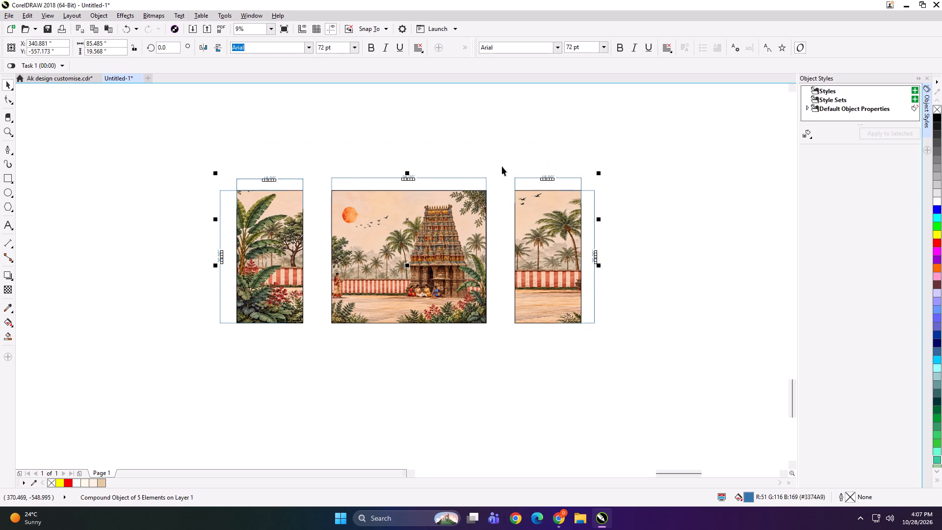
left_click(334, 46)
type("300")
key("Return")
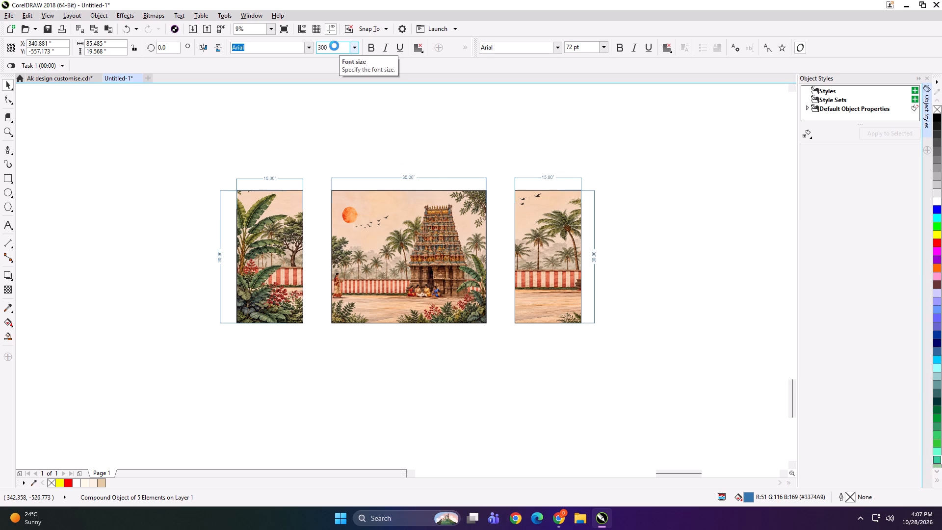
Set the five dimension labels to 200 pt and make them bold.
left_click(334, 46)
type("200")
key("Return")
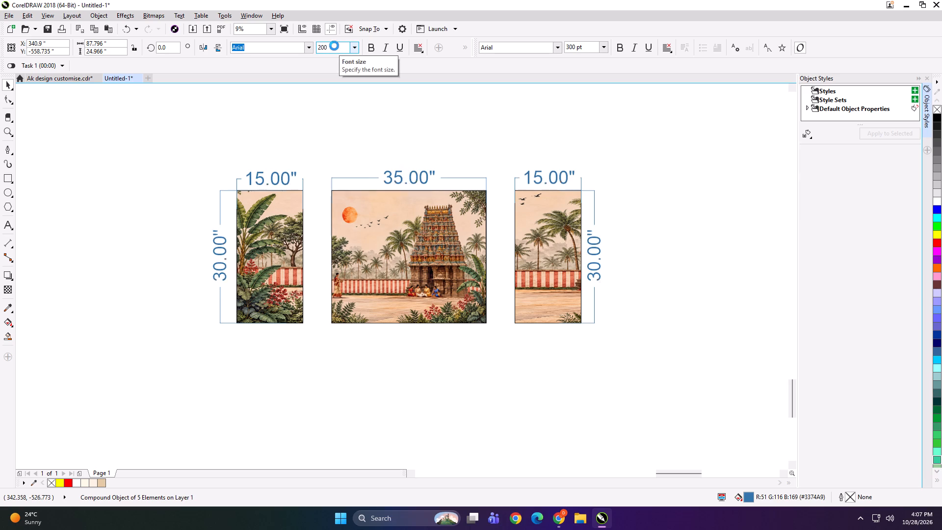
left_click(367, 52)
left_click(392, 134)
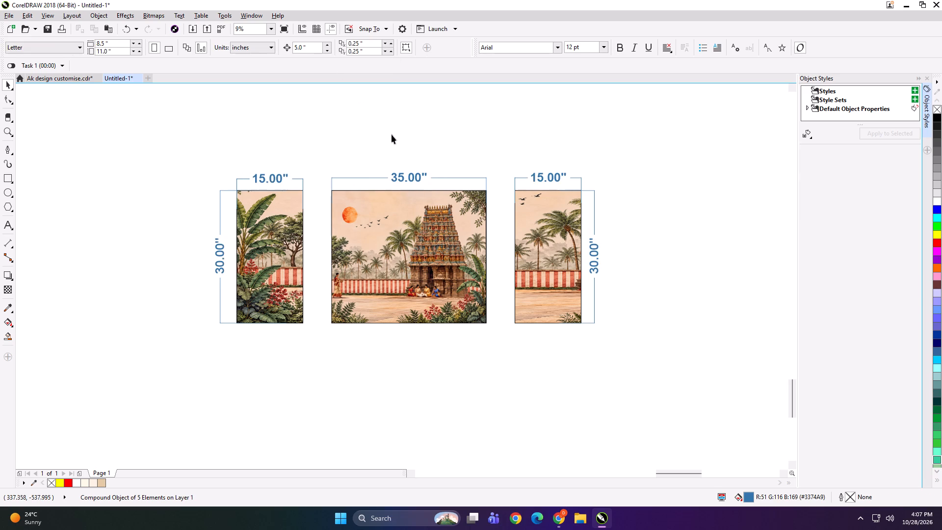
Copy the maroon order-information banner from the cartoon design and place the copy below the three temple panels.
scroll(405, 157, "down", 2)
left_click_drag(713, 247, 419, 220)
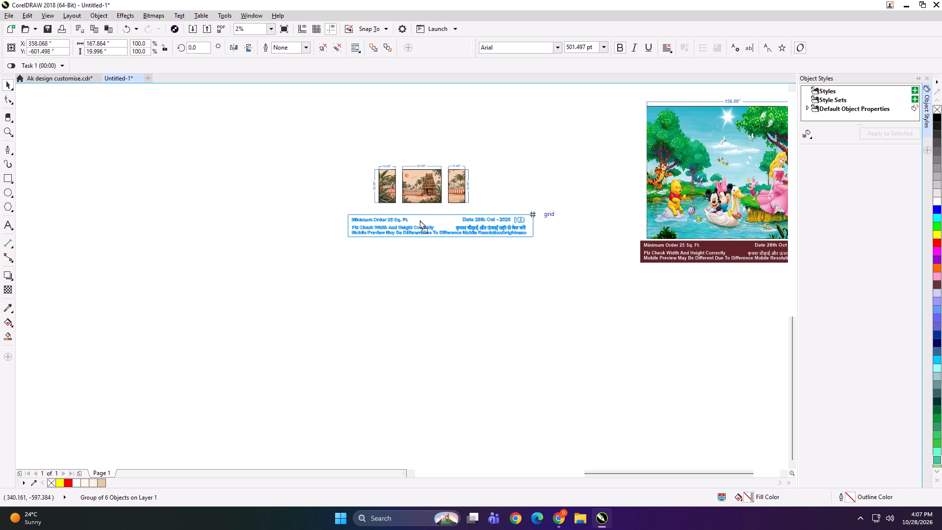
left_click_drag(419, 220, 410, 215)
right_click(409, 215)
Scale the copied order-information banner down proportionally to about 46% for the three-panel layout.
scroll(418, 186, "up", 1)
left_click_drag(629, 279, 529, 275, "shift")
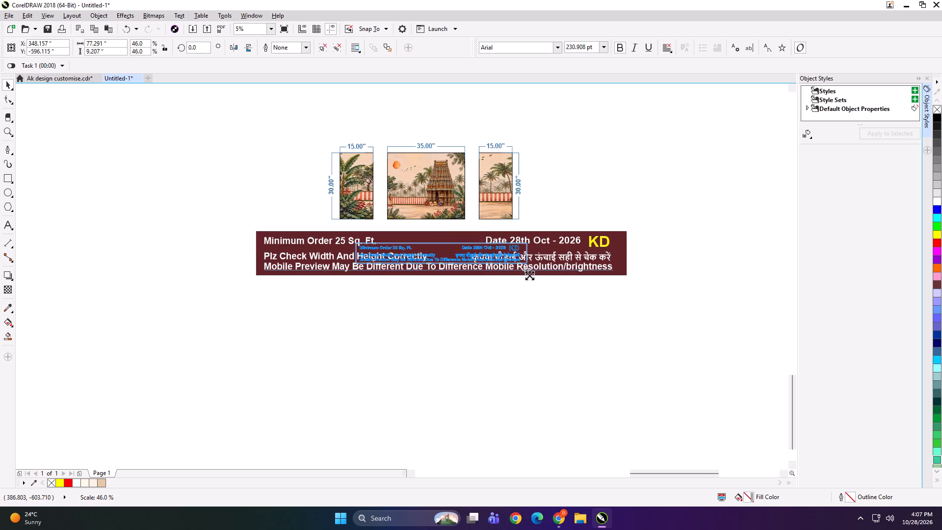
Move the scaled order-information banner up so it sits centred just below the three temple panels.
left_click_drag(529, 275, 529, 275, "shift")
left_click_drag(445, 258, 432, 240)
Take a screen snip of the full-screen preview showing all three dimensioned temple panels and the order-information banner.
left_click(556, 123)
left_click_drag(556, 123, 9, 336)
key("shift+F2")
key("F9")
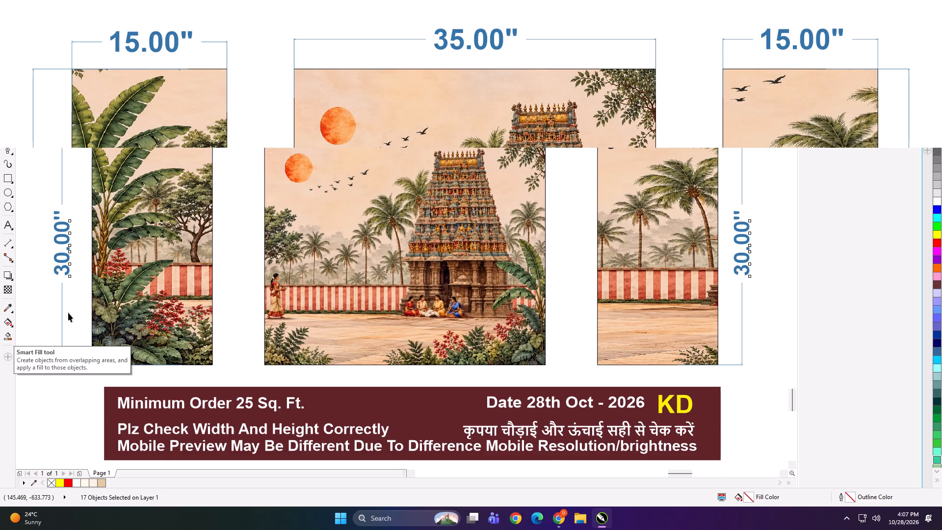
key("Print")
left_click_drag(0, 0, 934, 529)
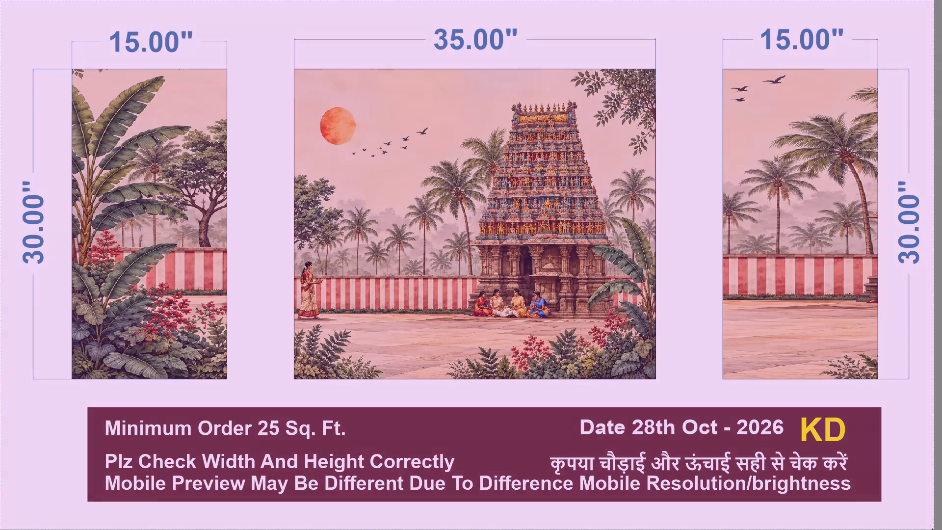
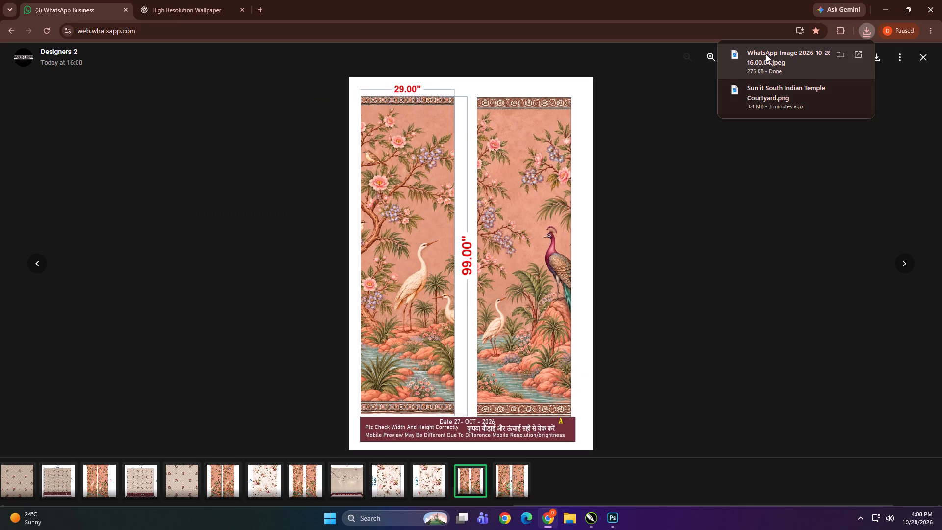
Open the newly downloaded WhatsApp image of the two-panel crane and peacock wallpaper proof in Photoshop.
left_click_drag(766, 54, 615, 519)
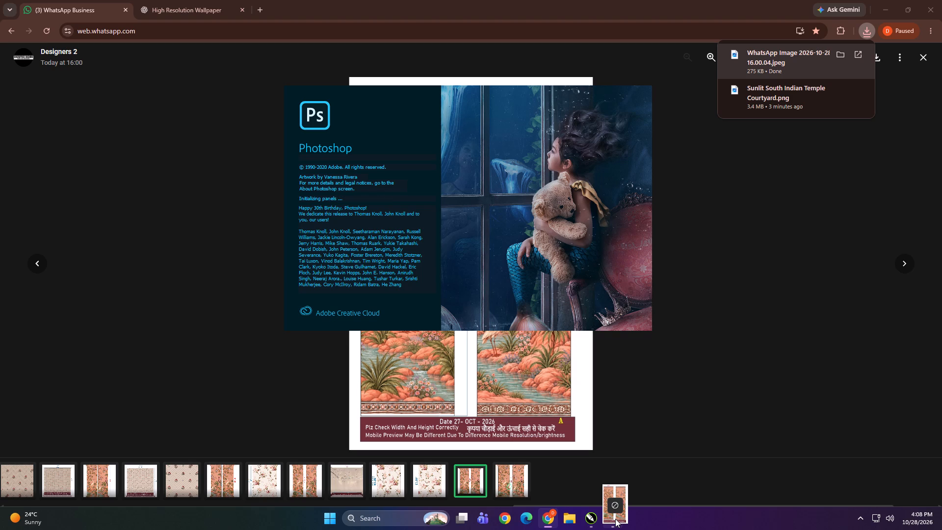
left_click_drag(615, 519, 609, 370)
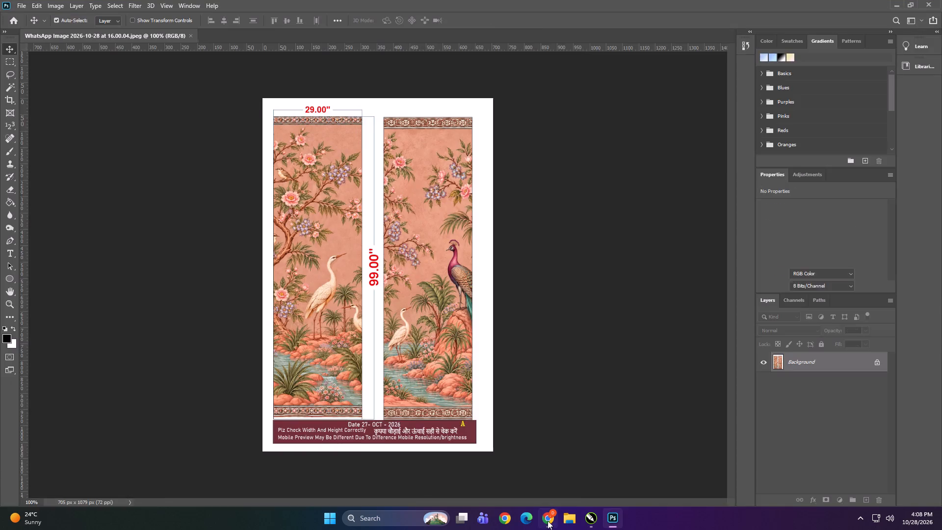
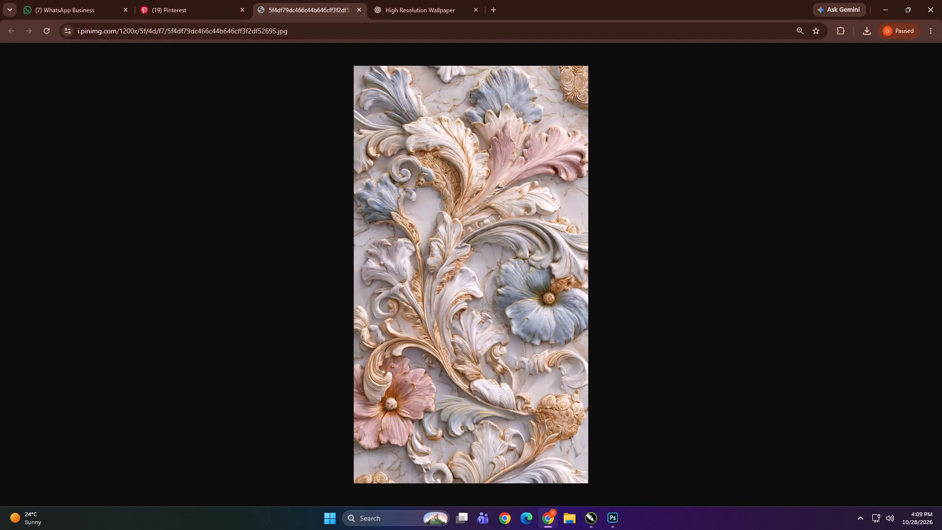
In Chrome, start saving the full-size pastel floral relief image from Pinterest to the computer as a JPEG image.
left_click(462, 208)
right_click(462, 208)
left_click(484, 235)
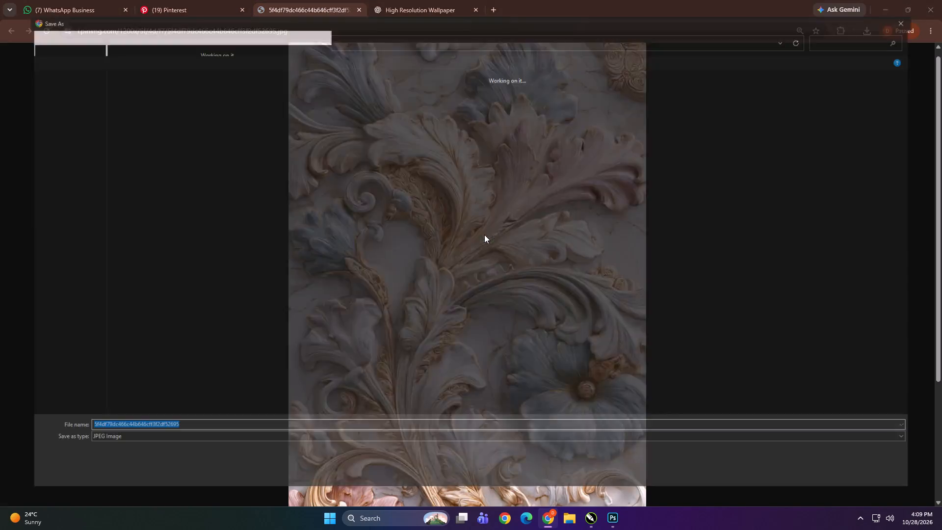
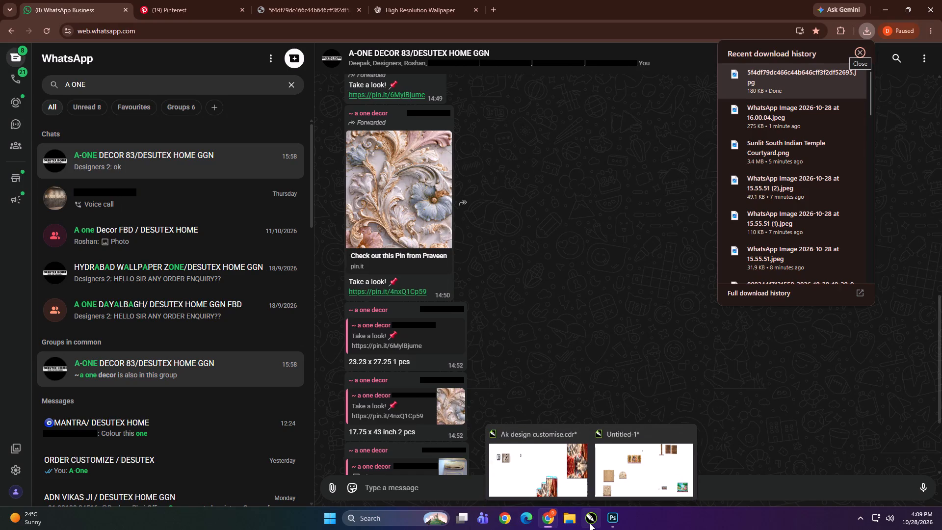
Switch to the Untitled-1 drawing in CorelDRAW and resize the central temple panel to 23 inches wide by 27.33 inches high.
left_click(644, 457)
left_click_drag(466, 139, 522, 190)
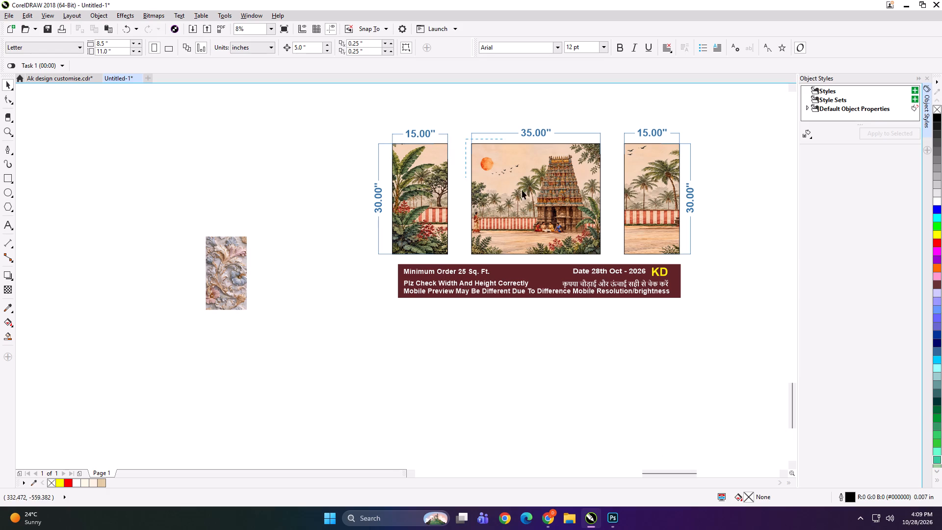
left_click_drag(522, 190, 608, 259)
left_click_drag(108, 45, 36, 43)
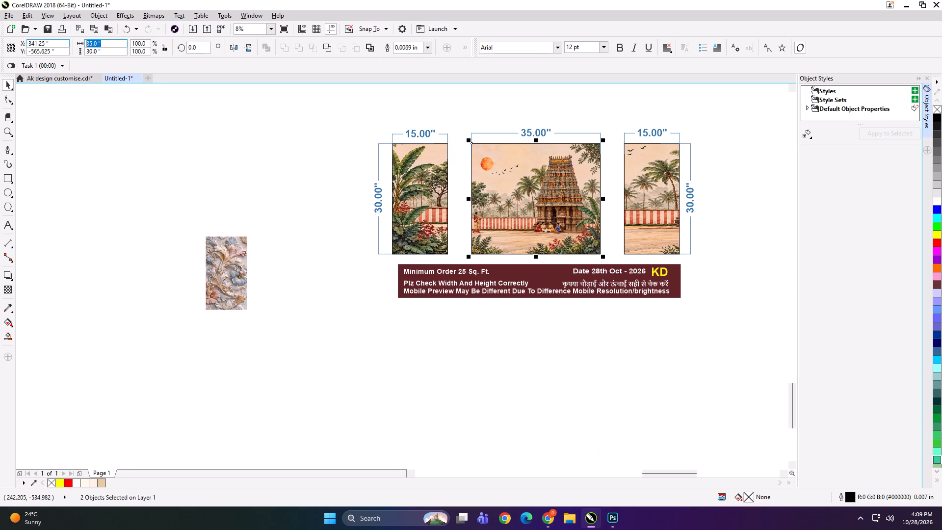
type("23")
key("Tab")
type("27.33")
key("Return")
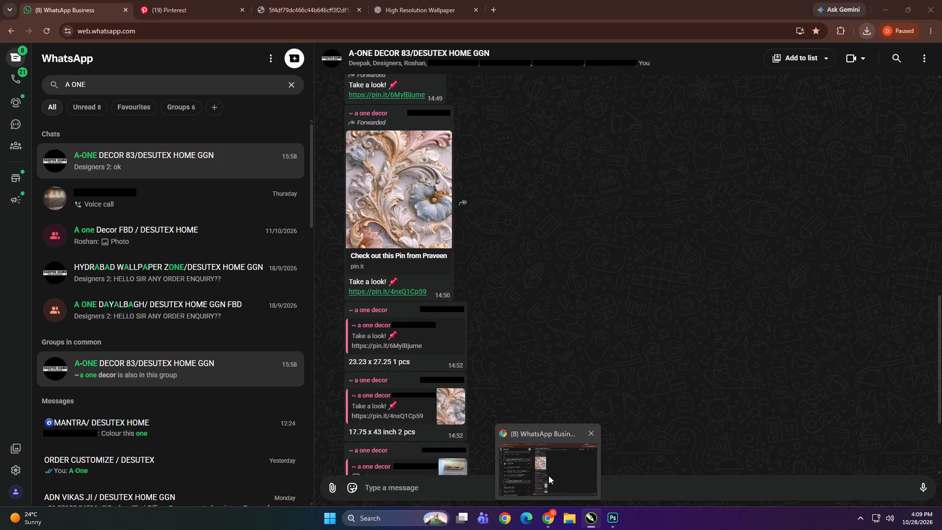
Correct the central temple panel's height by replacing the end of its value with 5.
left_click_drag(111, 52, 96, 52)
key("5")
key("Return")
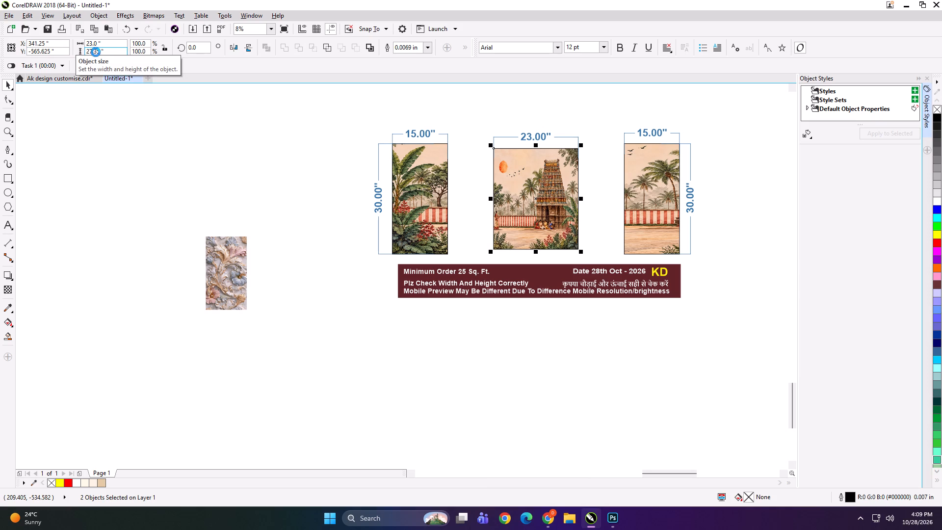
Resize the middle temple panel to 23.23 inches wide by 27.25 inches high.
left_click(102, 52)
key("BackSpace")
key("BackSpace")
key("BackSpace")
type("25")
key("Return")
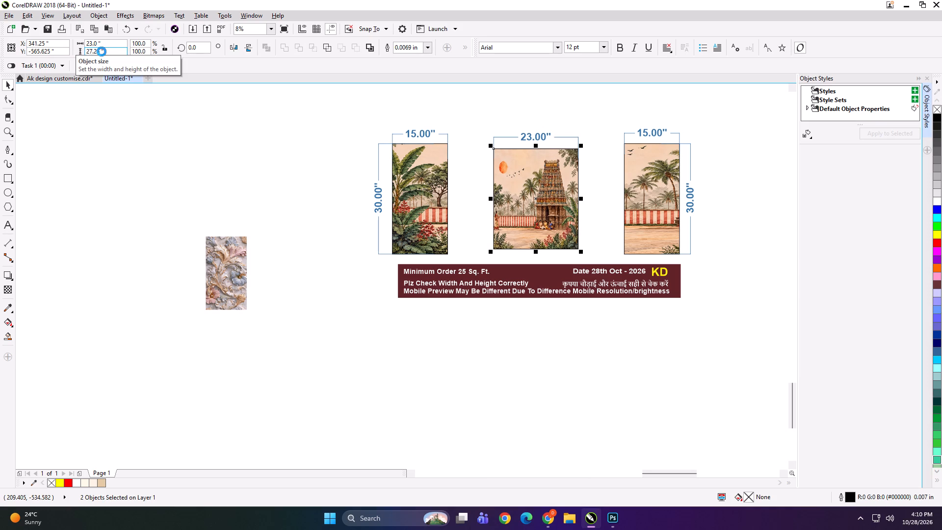
left_click(106, 43)
type(".23")
key("Return")
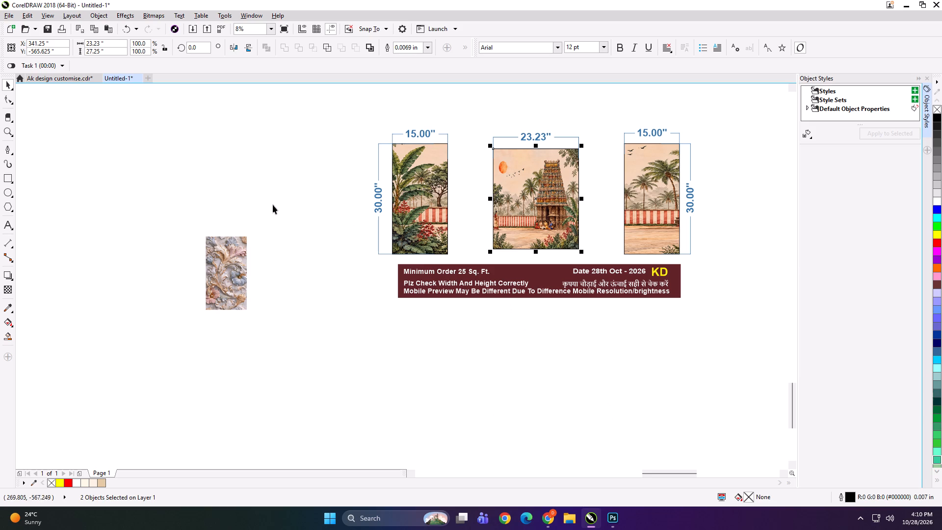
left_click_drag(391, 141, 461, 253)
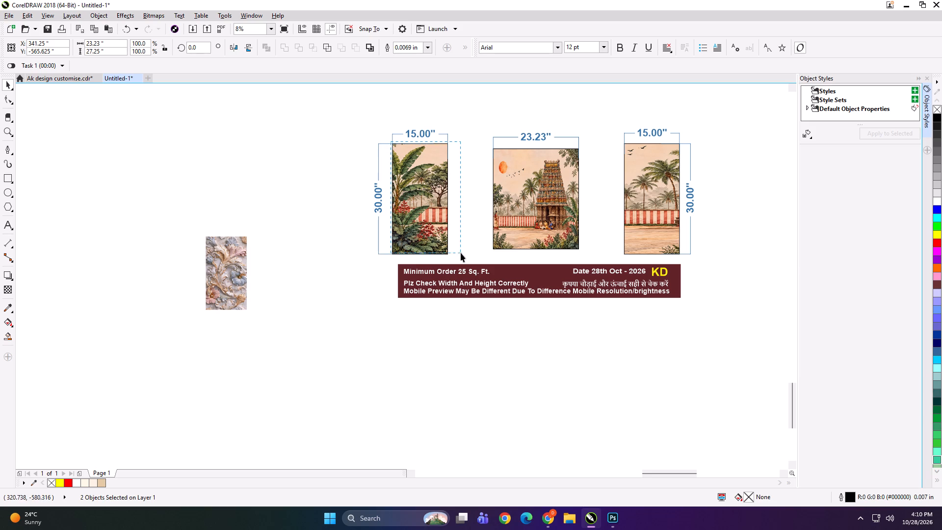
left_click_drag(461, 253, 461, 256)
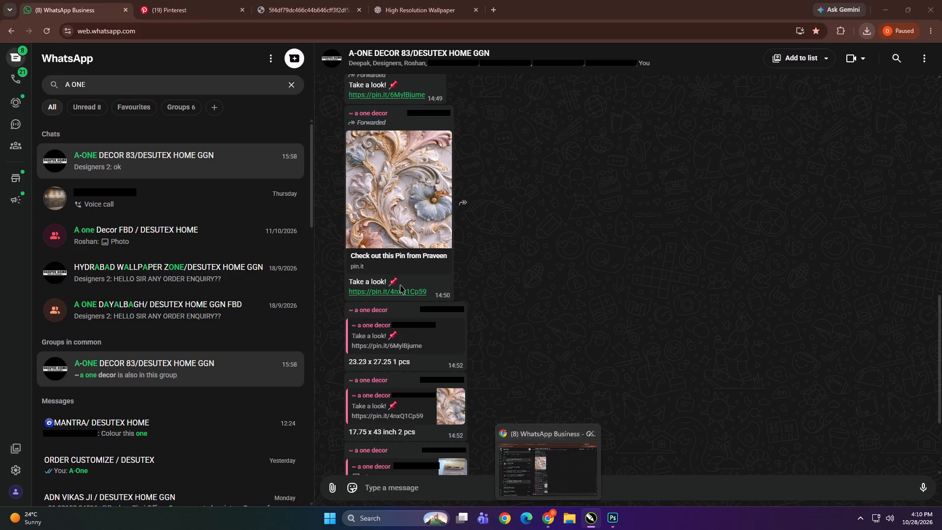
Resize the floral relief image to 17.75 inches wide by 47 inches high.
left_click(235, 270)
left_click_drag(116, 45, 90, 44)
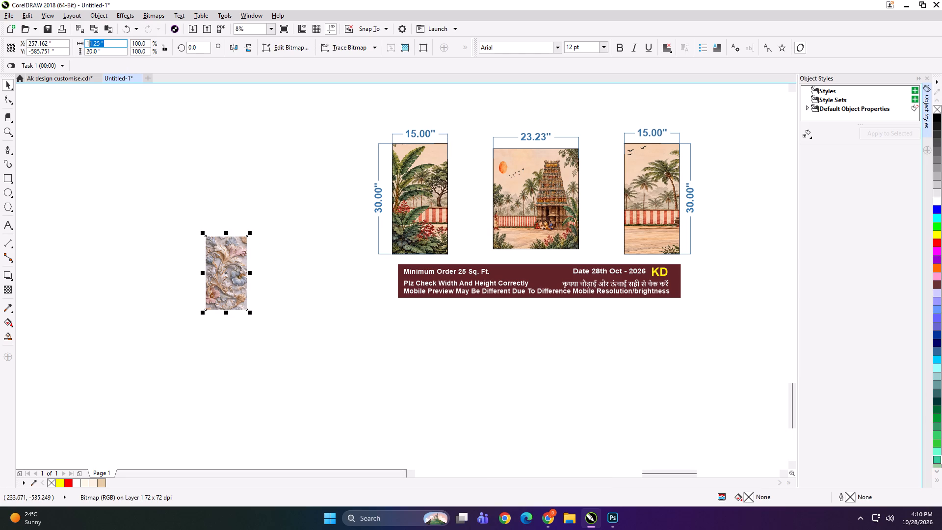
key("ctrl+a")
type("17")
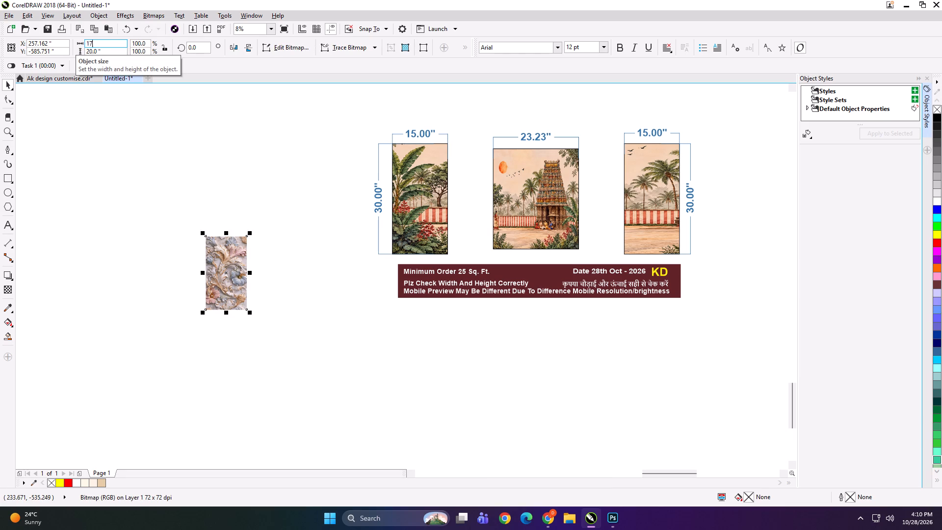
key("period")
type("75")
key("Return")
left_click_drag(107, 50, 74, 57)
type("47")
key("Return")
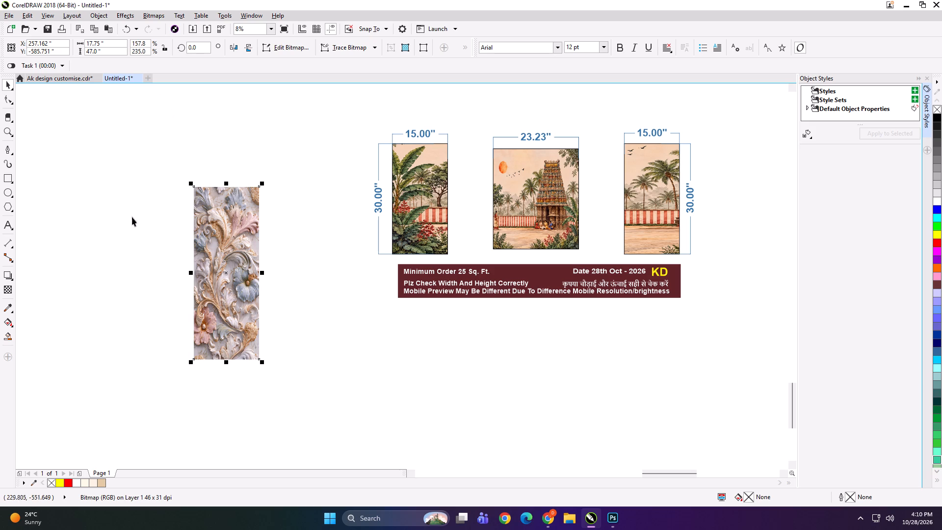
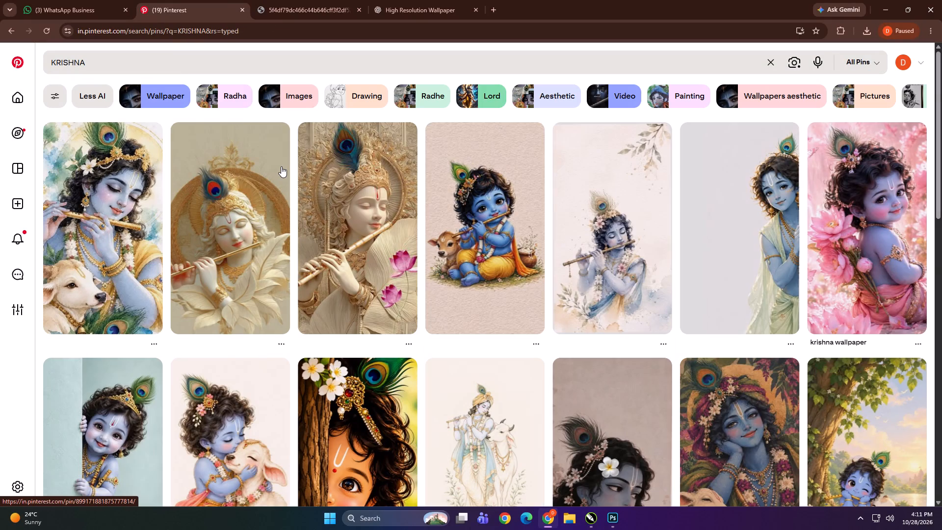
scroll(340, 296, "down", 1)
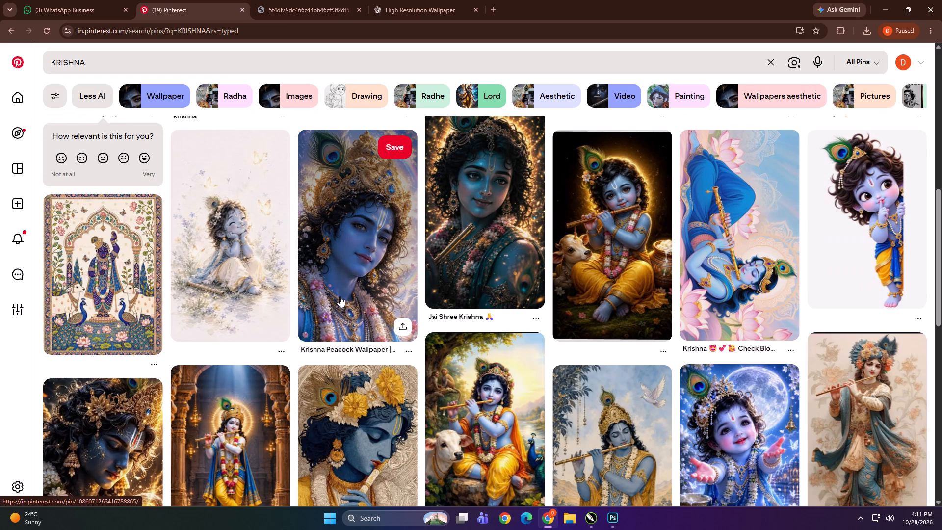
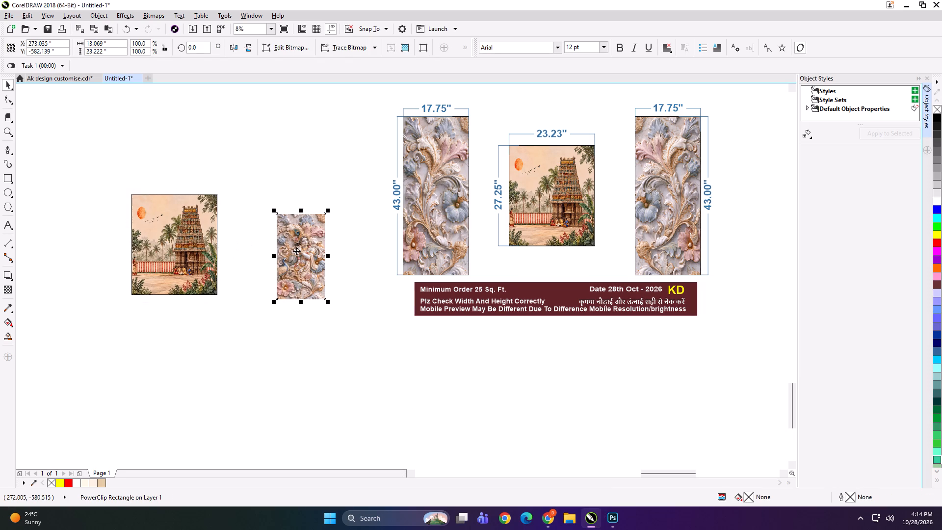
left_click_drag(329, 304, 351, 347, "shift")
Centre the duplicated temple frame on the Krishna image and PowerClip the Krishna image into that frame.
left_click(183, 260)
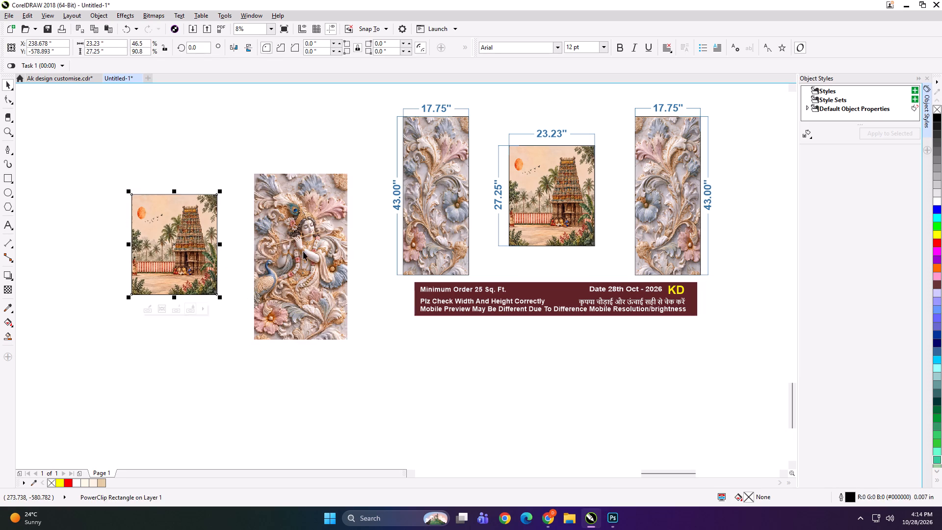
left_click(303, 251, "shift")
key("c")
key("e")
left_click(184, 212)
left_click(305, 195)
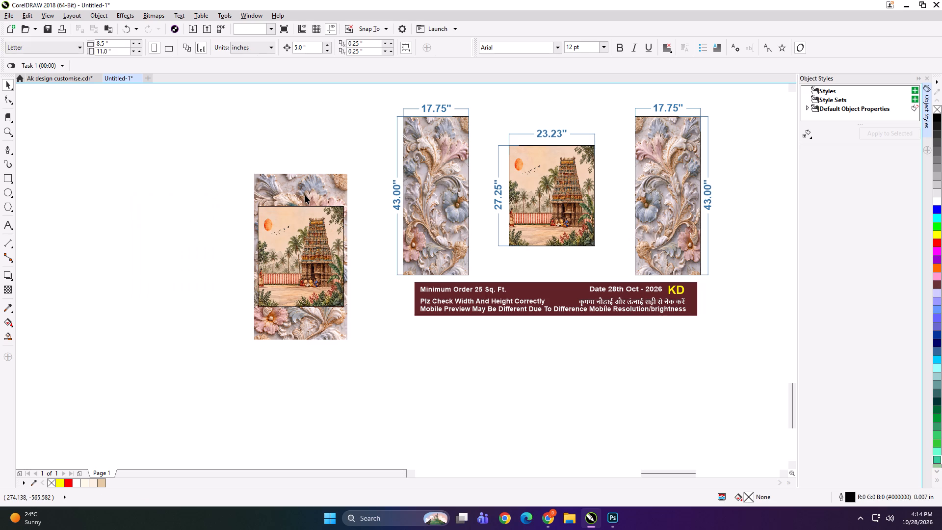
key("shift+Return")
left_click(307, 230)
left_click(182, 252)
Inside the frame, narrow the Krishna image to 23.23" wide and reduce its height so the whole figure and the flowers fit.
left_click(296, 259, "alt")
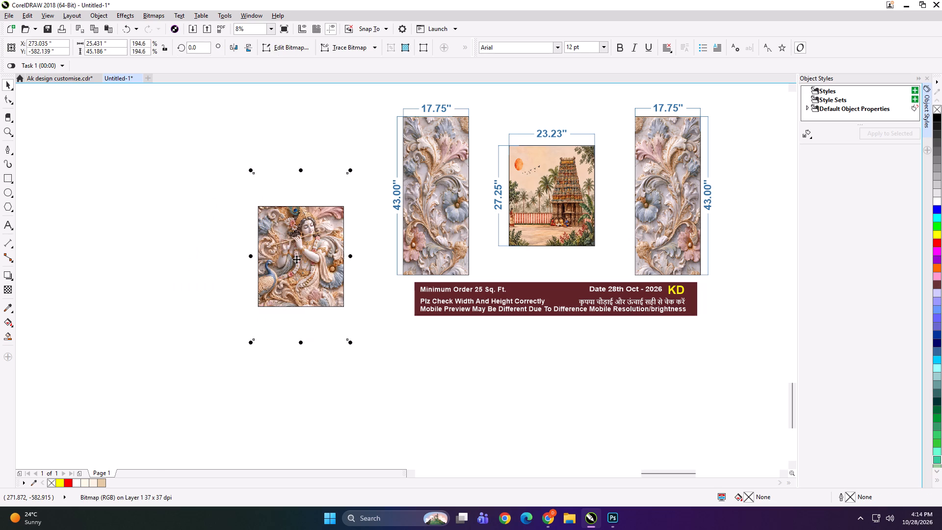
scroll(309, 294, "up", 1)
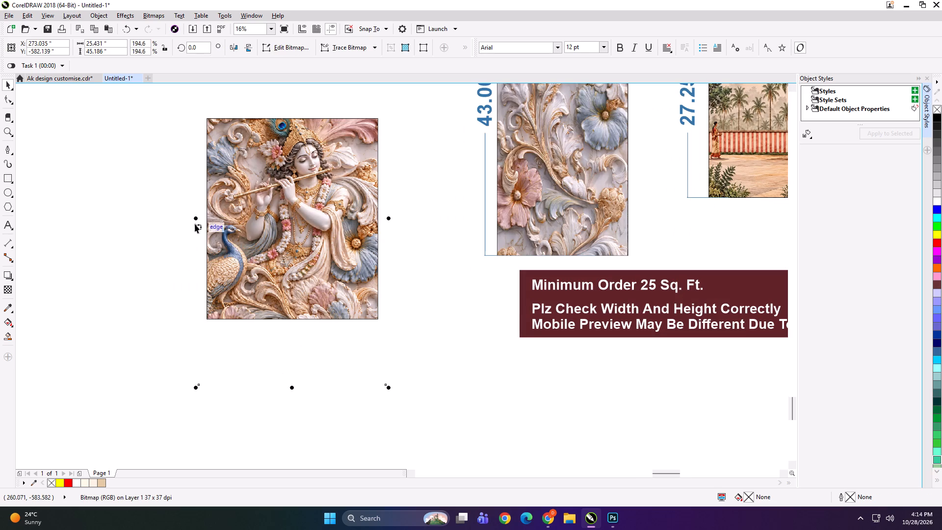
left_click_drag(194, 219, 202, 219, "shift")
scroll(328, 257, "down", 1)
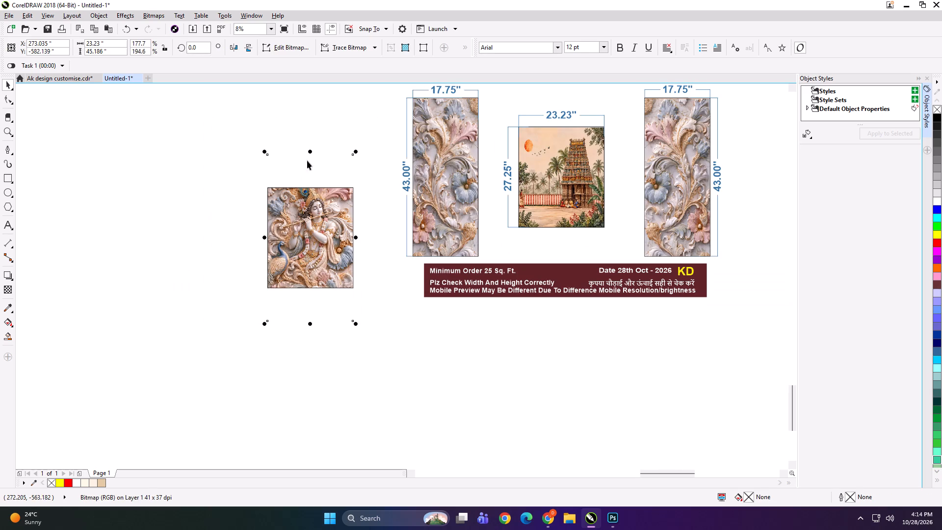
left_click_drag(312, 149, 314, 169, "shift")
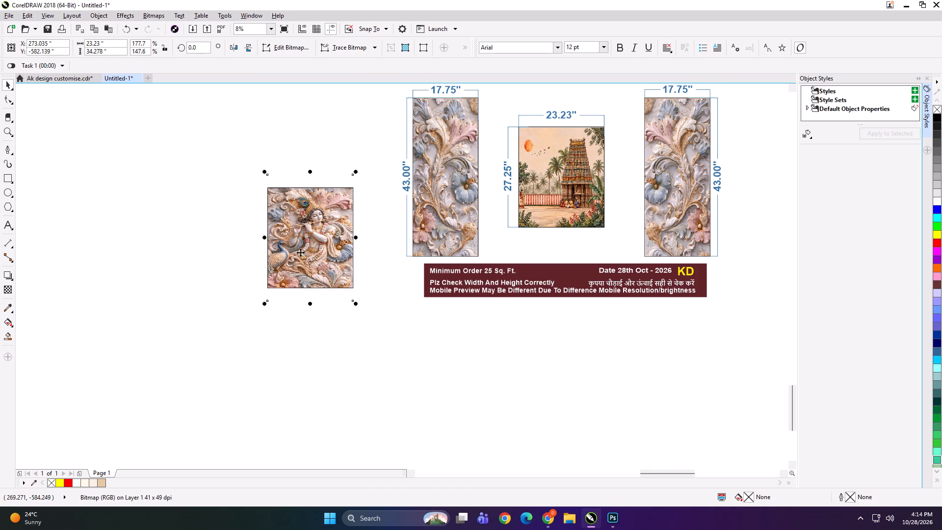
scroll(316, 285, "up", 1)
left_click_drag(305, 319, 305, 320, "shift")
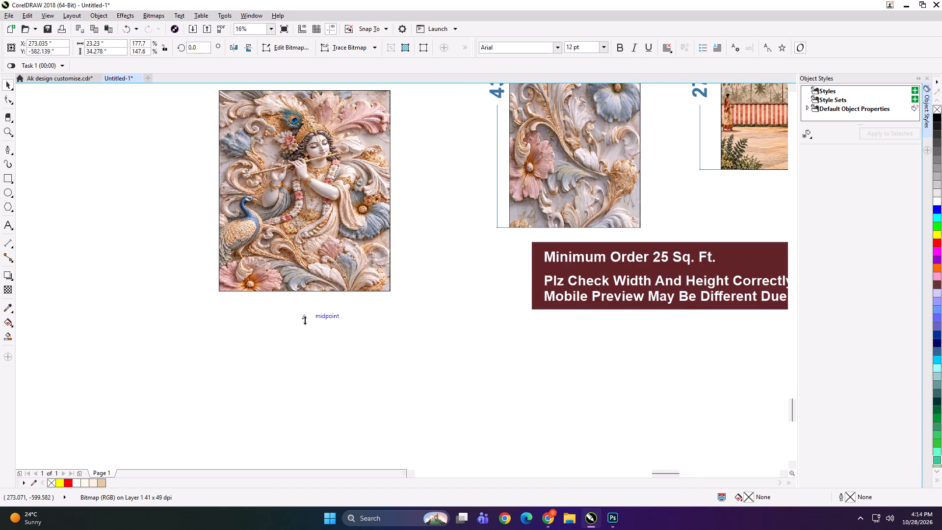
left_click_drag(305, 320, 305, 328, "shift")
left_click(129, 261)
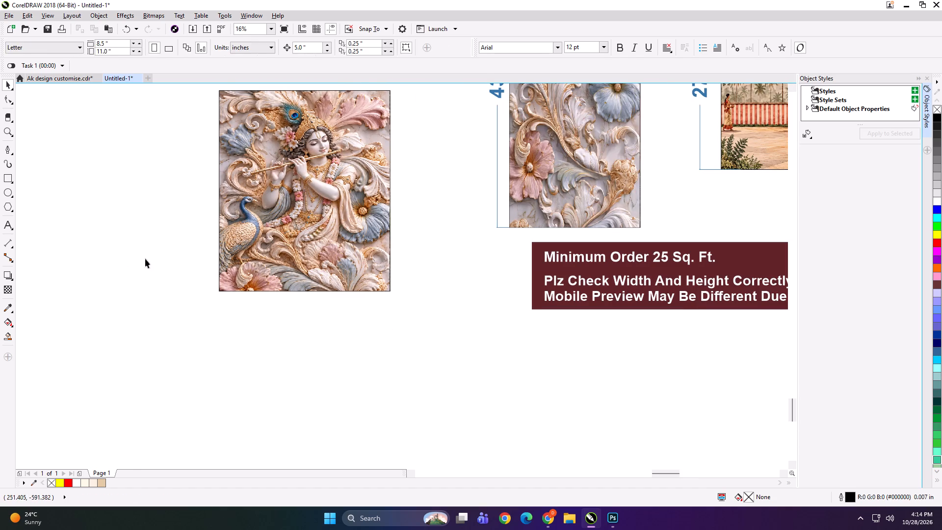
Centre the framed Krishna image over the temple image in the dimensioned preview between the two floral panels.
scroll(149, 268, "down", 1)
left_click(226, 241)
left_click(466, 185, "shift")
type("CE")
left_click(218, 221)
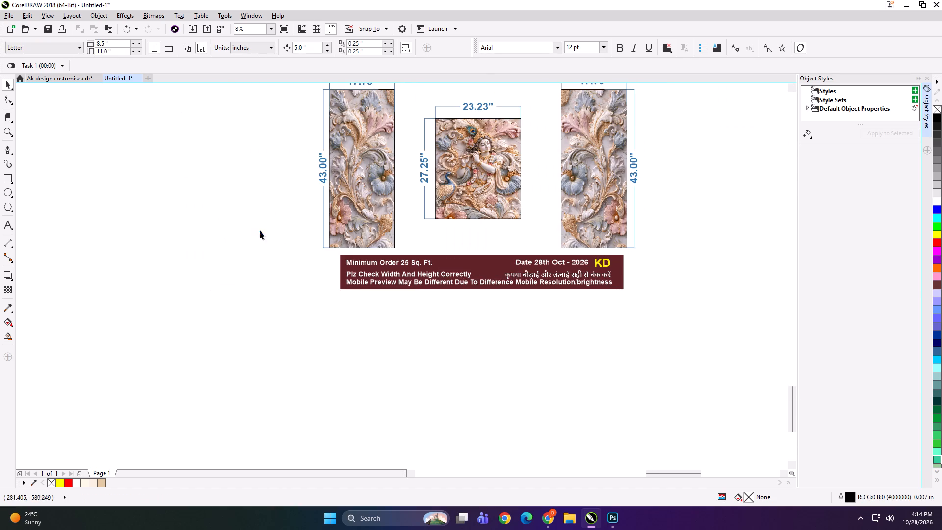
Fit the dimensioned Krishna and floral panel layout to the view and capture its full-screen preview as a screenshot.
scroll(261, 232, "down", 1)
left_click_drag(239, 131, 495, 323)
key("shift+F2")
key("F9")
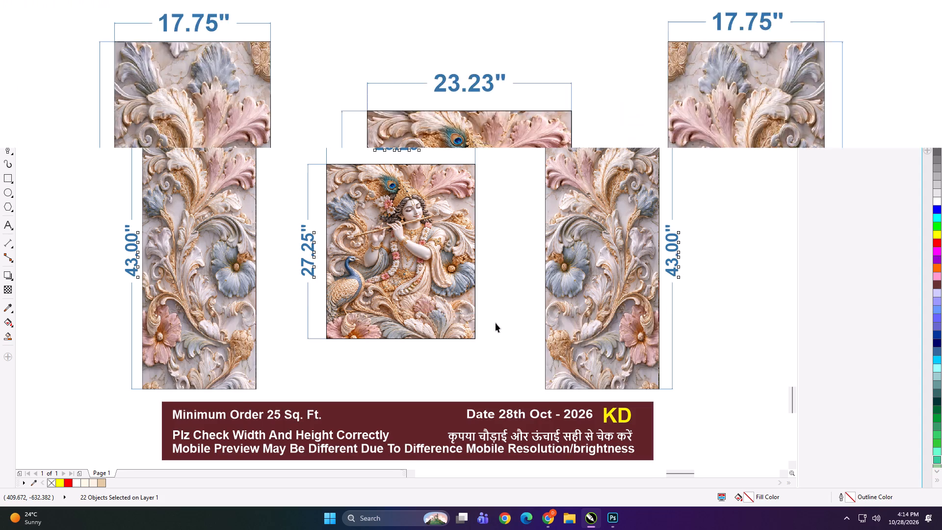
key("F9")
left_click(107, 288)
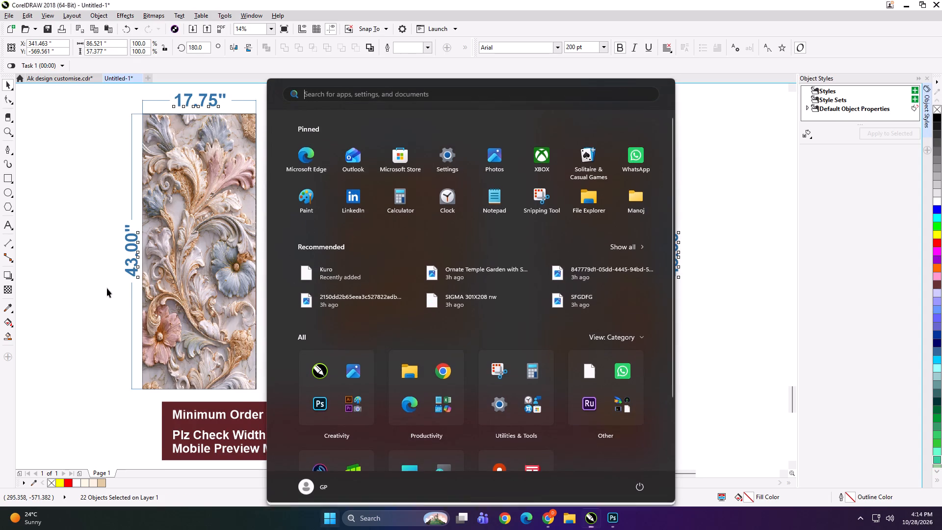
key("F9")
key("Print")
left_click_drag(21, 0, 92, 50)
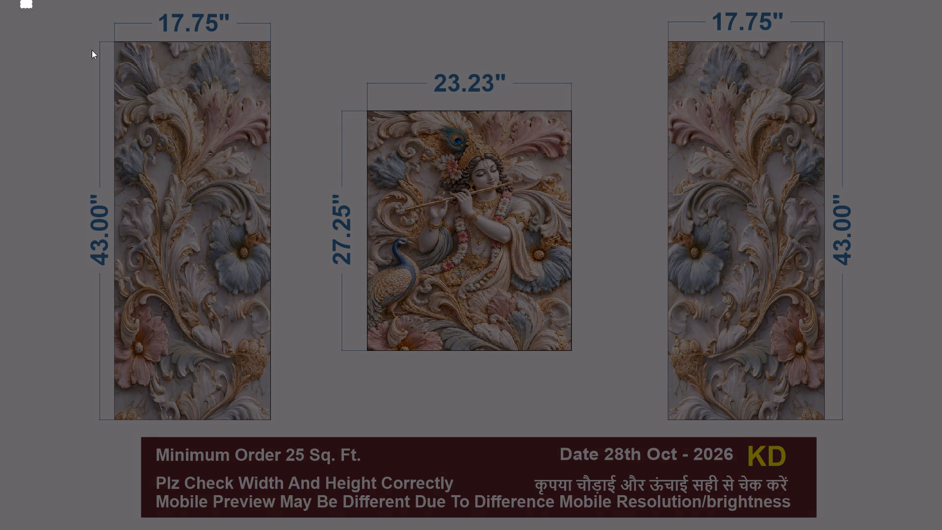
left_click_drag(92, 50, 941, 529)
key("space")
key("space")
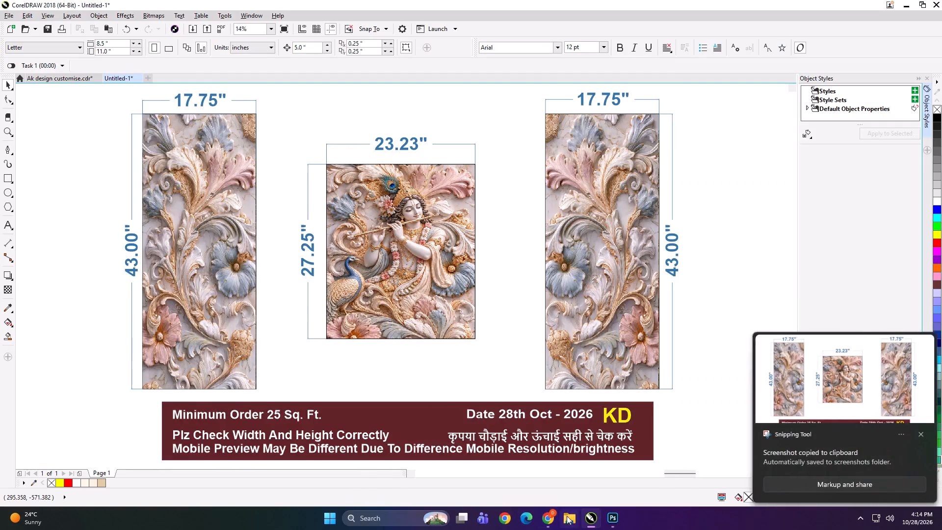
Switch to Chrome.
left_click(552, 516)
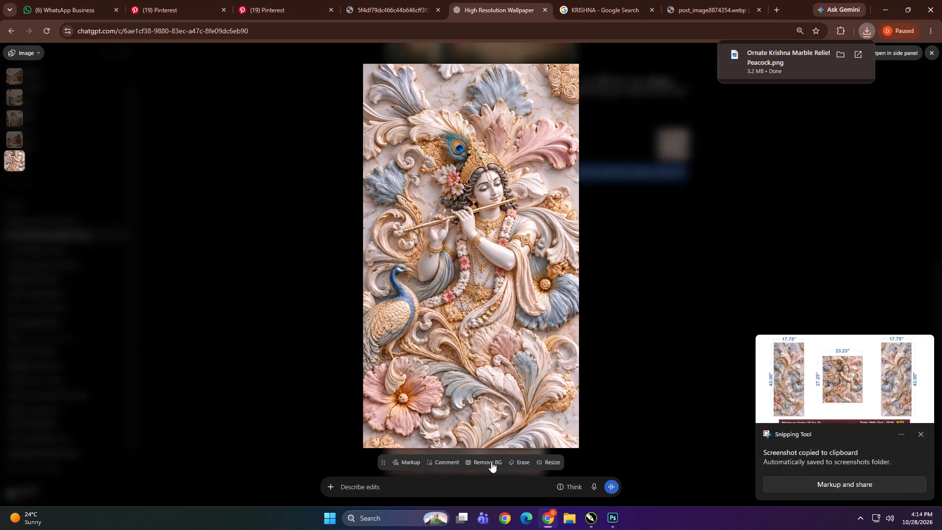